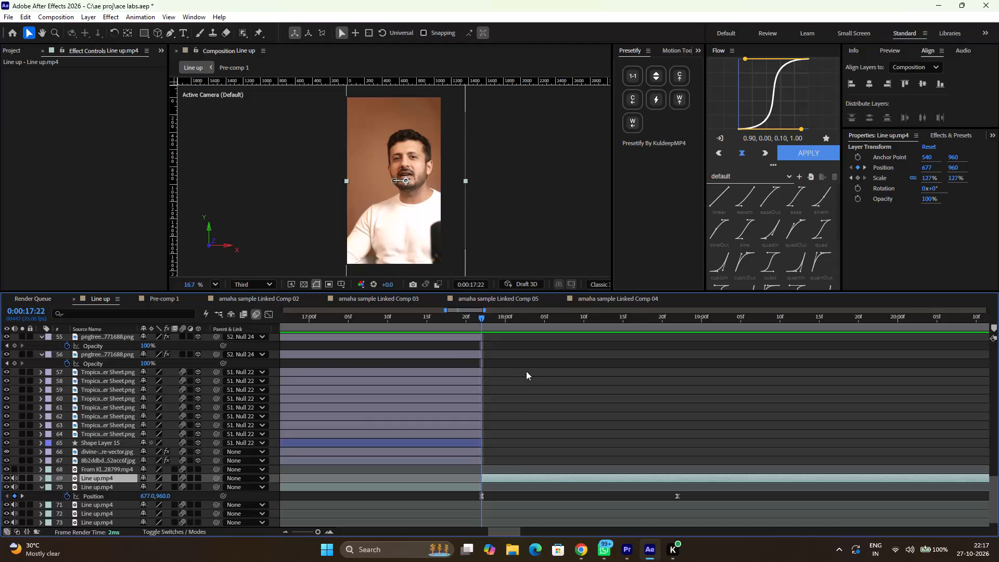
Scrub and play the timeline between about 13 and 19 seconds to review the transition into the talking-head clip.
{"action": "scroll", "coordinate": [522, 416], "scroll_direction": "down", "scroll_amount": 6, "text": "ctrl+alt"}
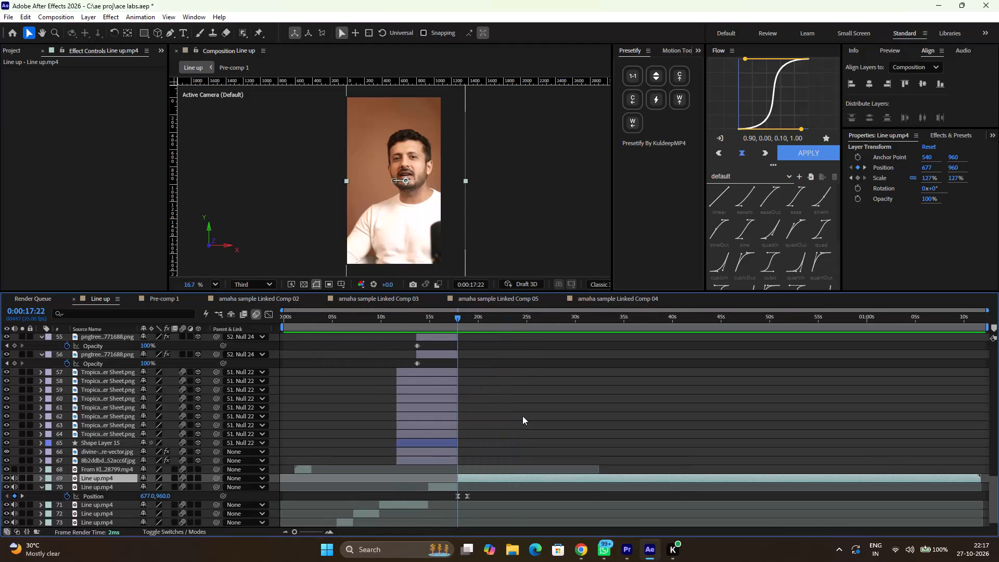
{"action": "scroll", "coordinate": [522, 416], "scroll_direction": "right", "scroll_amount": 1}
{"action": "double_click", "coordinate": [446, 317]}
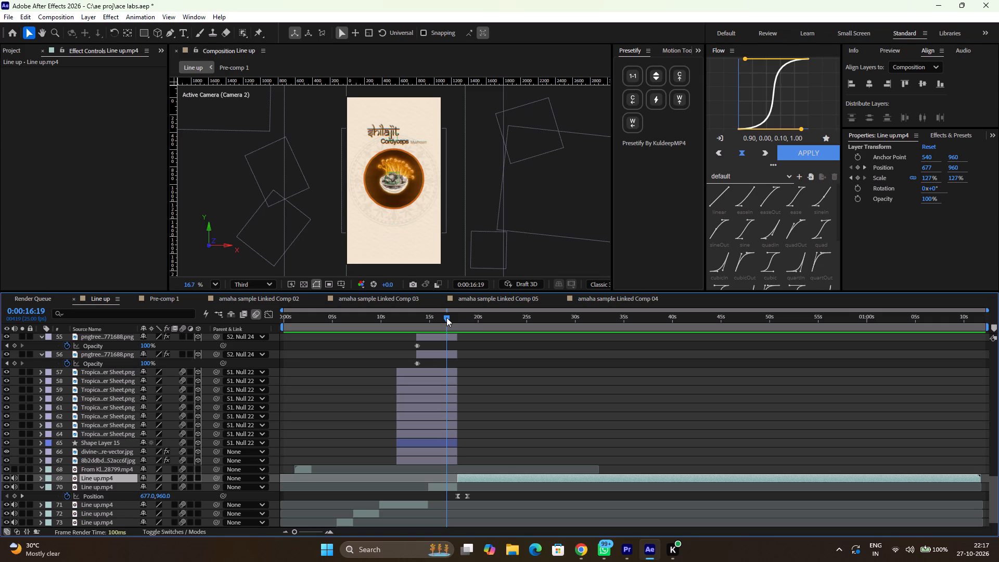
{"action": "left_click_drag", "start_coordinate": [430, 325], "coordinate": [415, 329]}
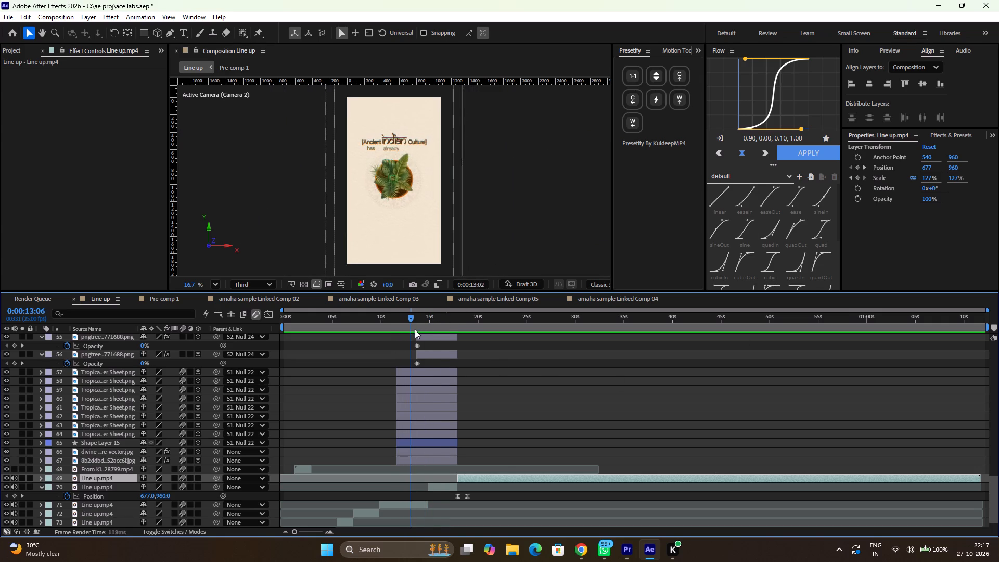
{"action": "left_click_drag", "start_coordinate": [415, 329], "coordinate": [445, 334]}
{"action": "key", "text": "space"}
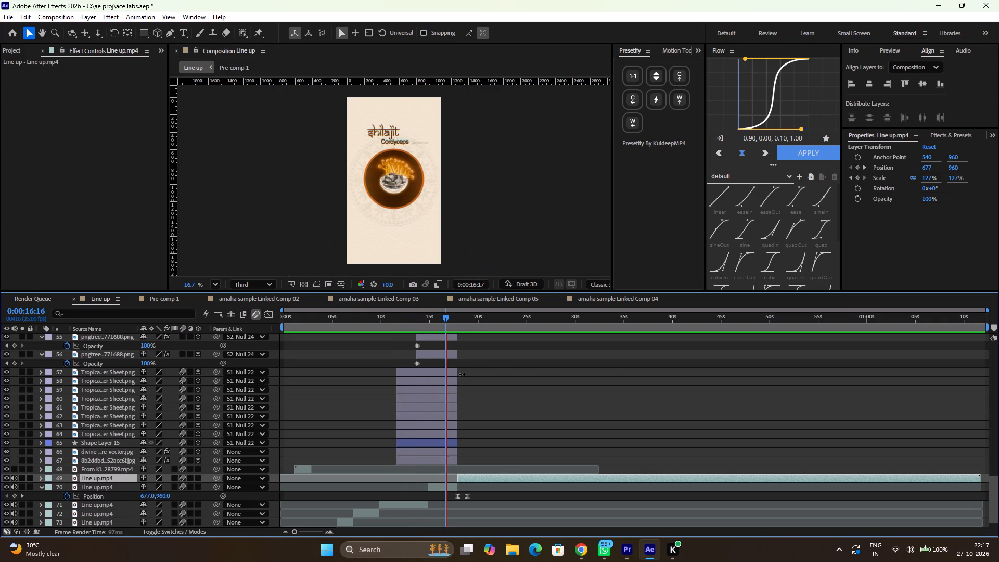
{"action": "scroll", "coordinate": [467, 417], "scroll_direction": "up", "scroll_amount": 2, "text": "ctrl+alt"}
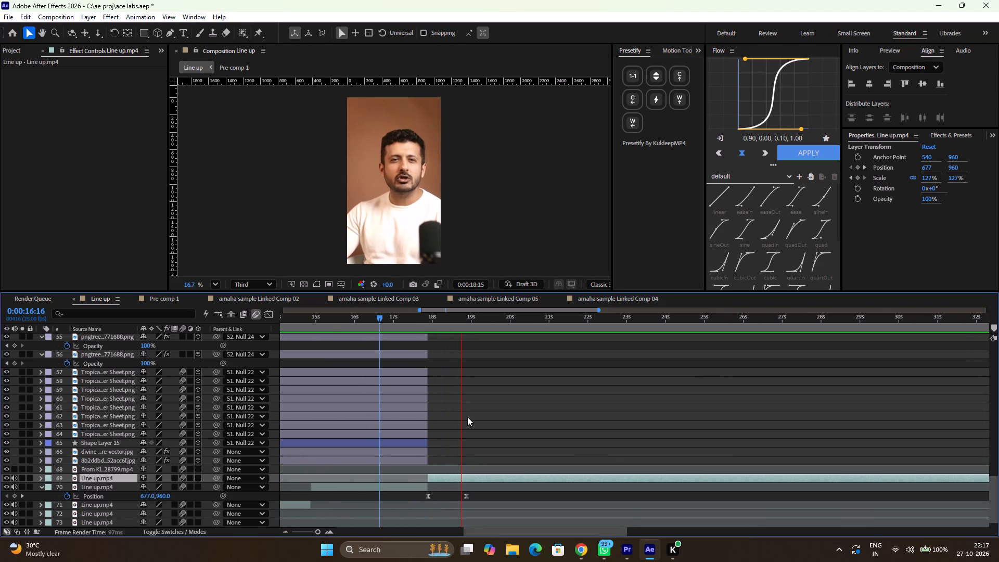
{"action": "left_click_drag", "start_coordinate": [430, 323], "coordinate": [402, 324]}
{"action": "key", "text": "space"}
{"action": "key", "text": "space"}
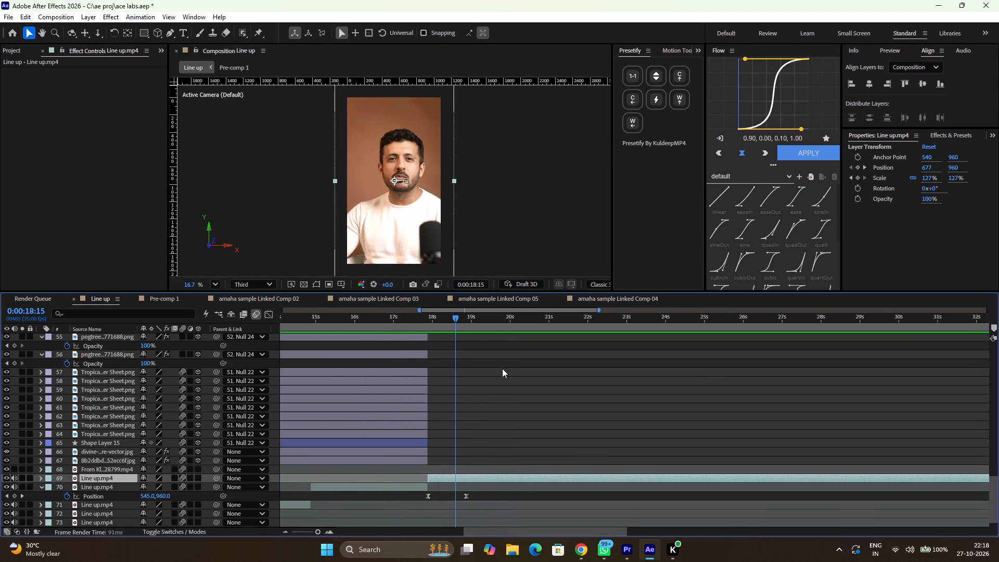
At 0:00:17:22, draw a rectangular mask on the Line up.mp4 layer, from the top of the man's head to below the frame.
{"action": "left_click", "coordinate": [431, 319]}
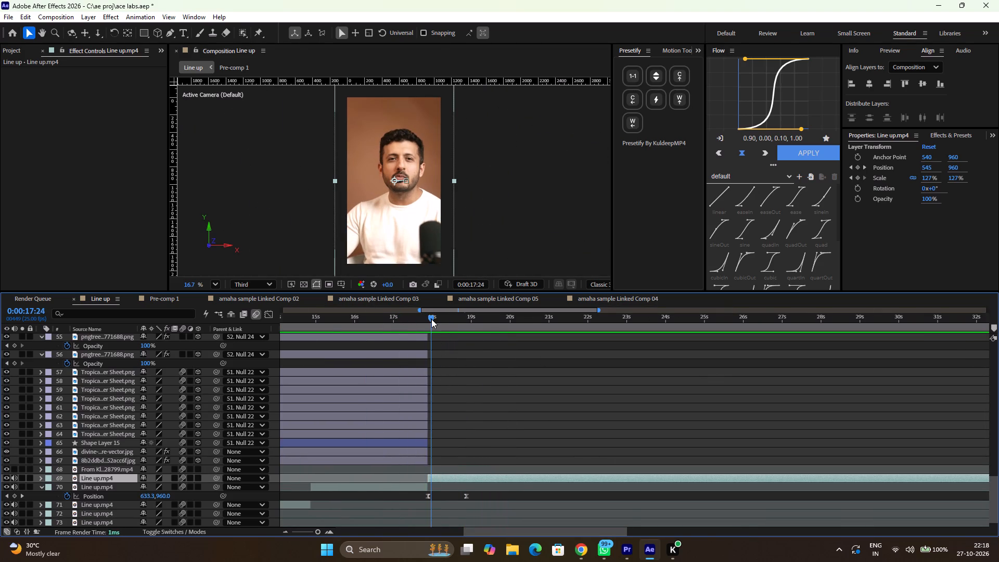
{"action": "left_click", "coordinate": [449, 481]}
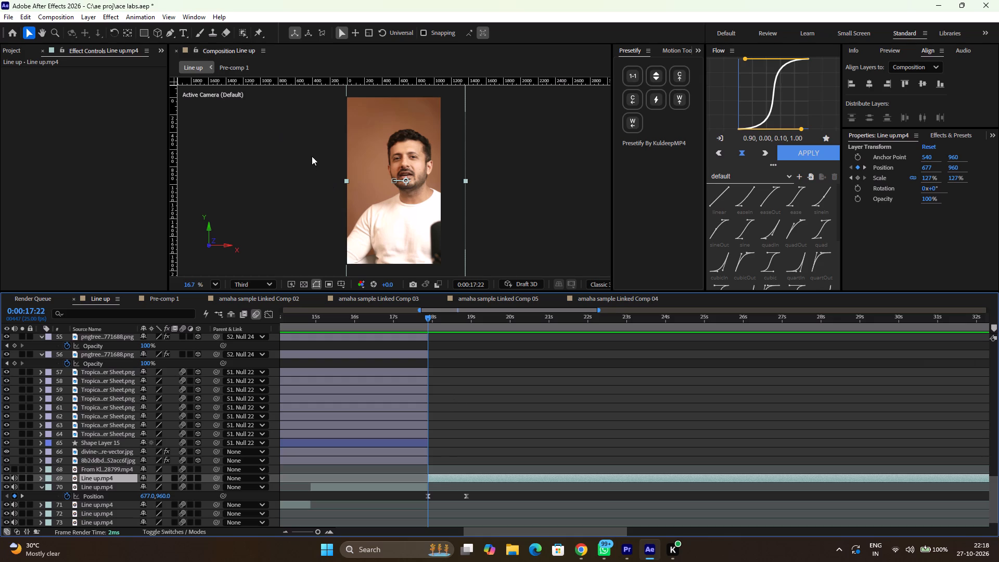
{"action": "left_click", "coordinate": [143, 31]}
{"action": "left_click_drag", "start_coordinate": [337, 116], "coordinate": [430, 210]}
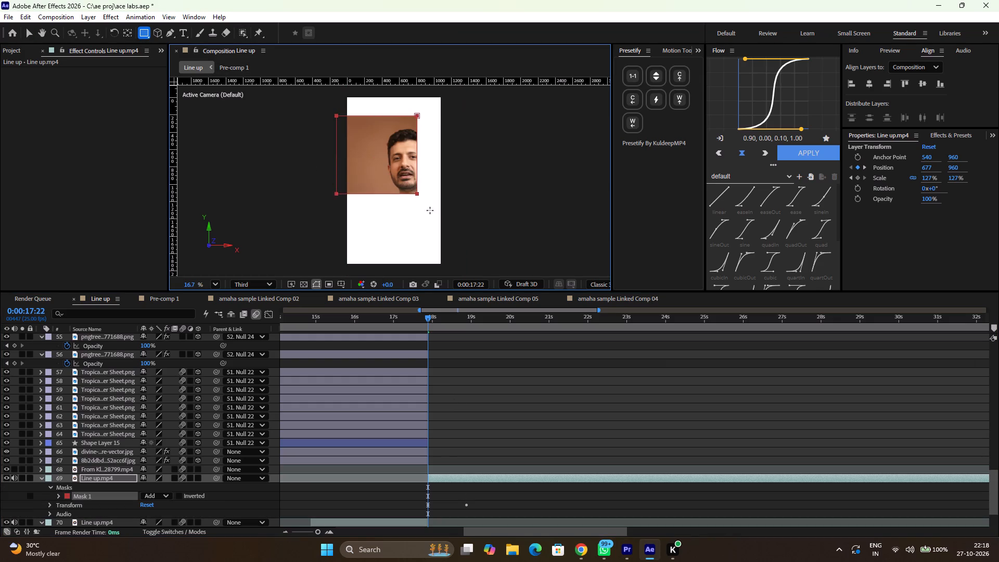
{"action": "left_click_drag", "start_coordinate": [430, 210], "coordinate": [479, 270]}
{"action": "key", "text": "ctrl+z"}
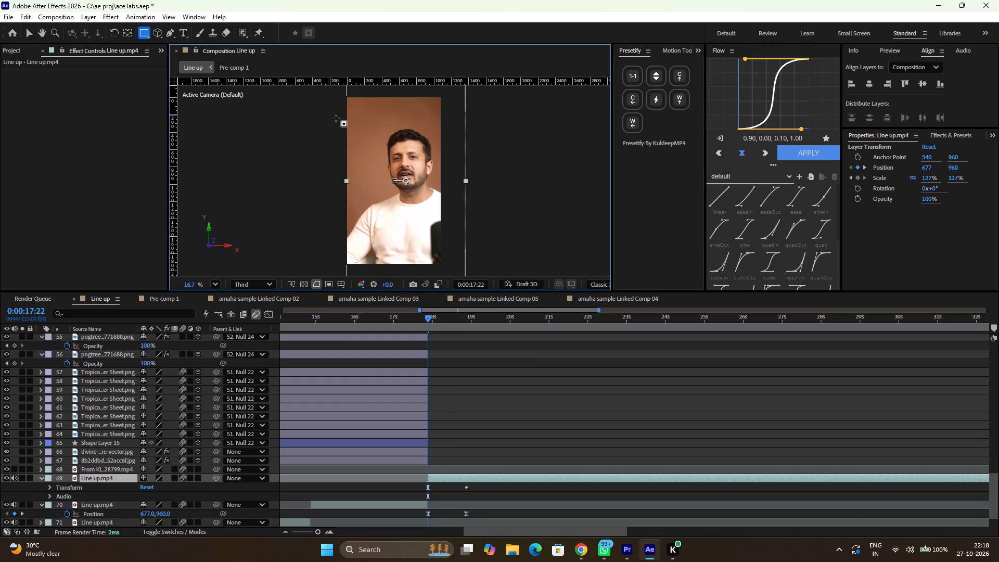
{"action": "left_click_drag", "start_coordinate": [340, 129], "coordinate": [490, 271]}
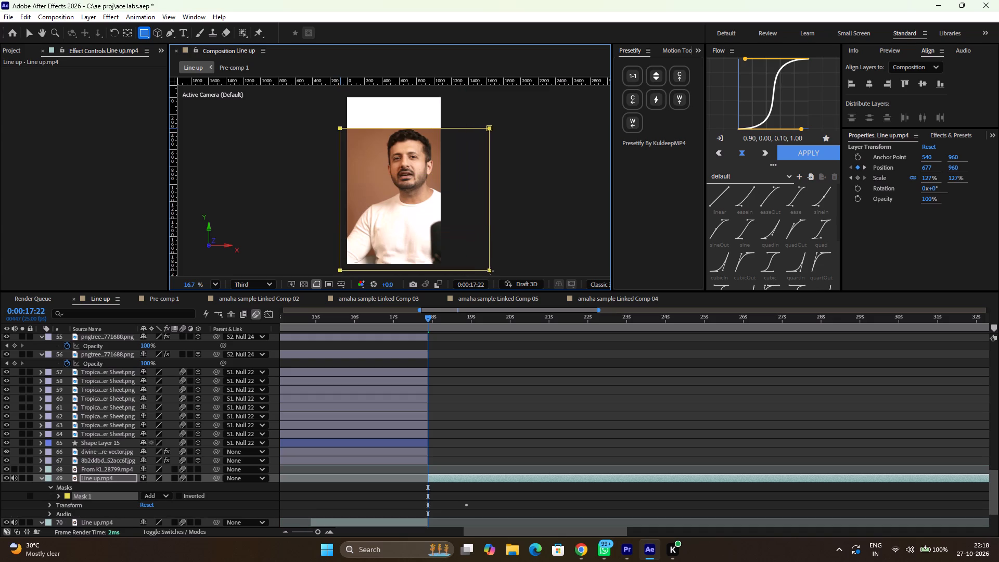
{"action": "left_click_drag", "start_coordinate": [490, 271], "coordinate": [490, 270]}
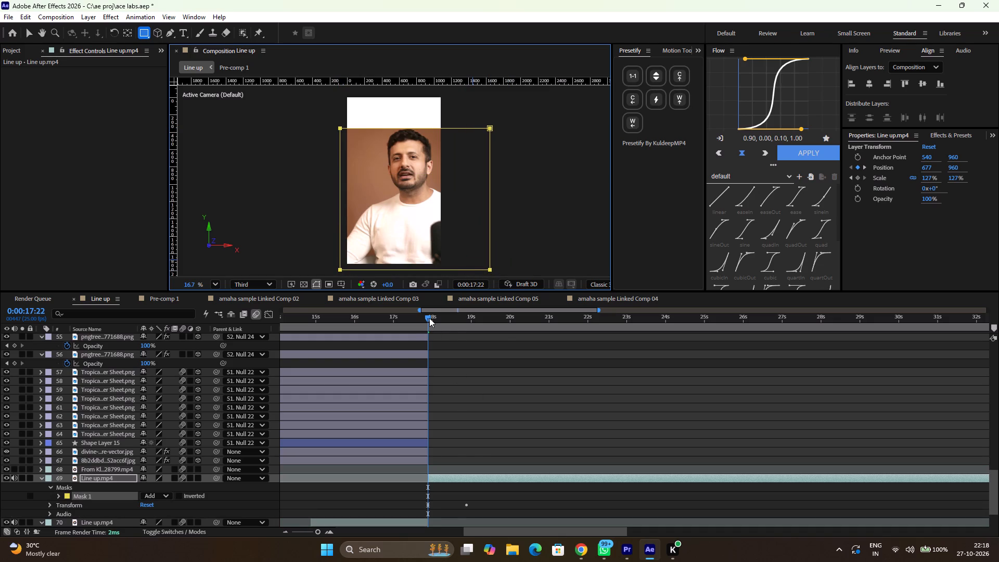
At 0:00:19:04, add a null with Motion Tools as the parent of the masked Line up.mp4 layer.
{"action": "left_click_drag", "start_coordinate": [429, 318], "coordinate": [479, 329]}
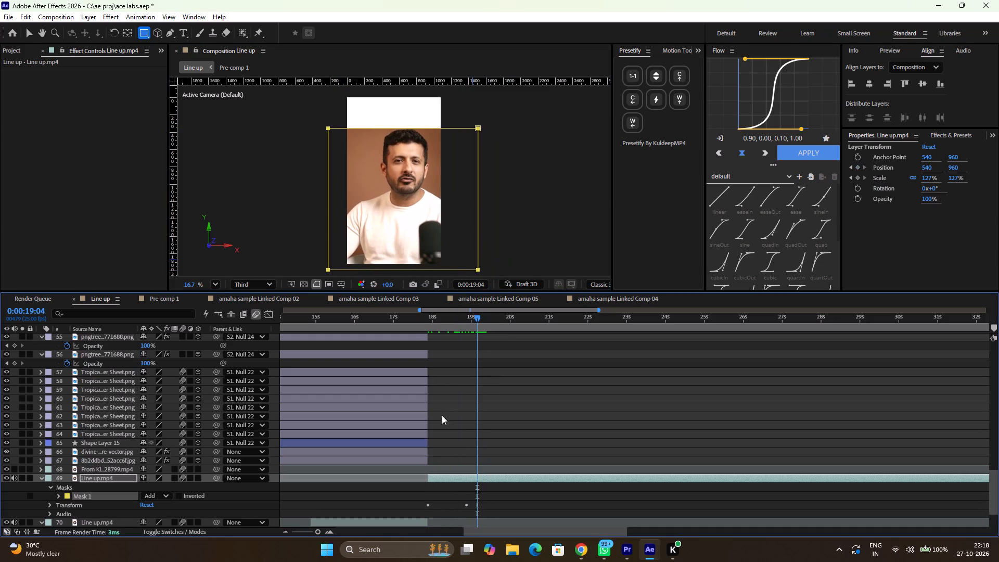
{"action": "left_click", "coordinate": [683, 45]}
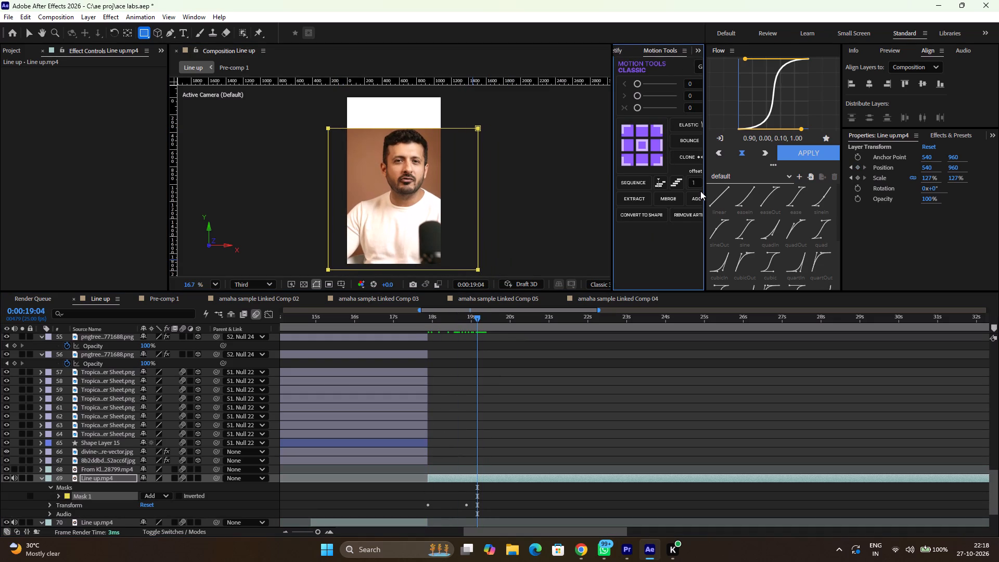
{"action": "left_click", "coordinate": [699, 195]}
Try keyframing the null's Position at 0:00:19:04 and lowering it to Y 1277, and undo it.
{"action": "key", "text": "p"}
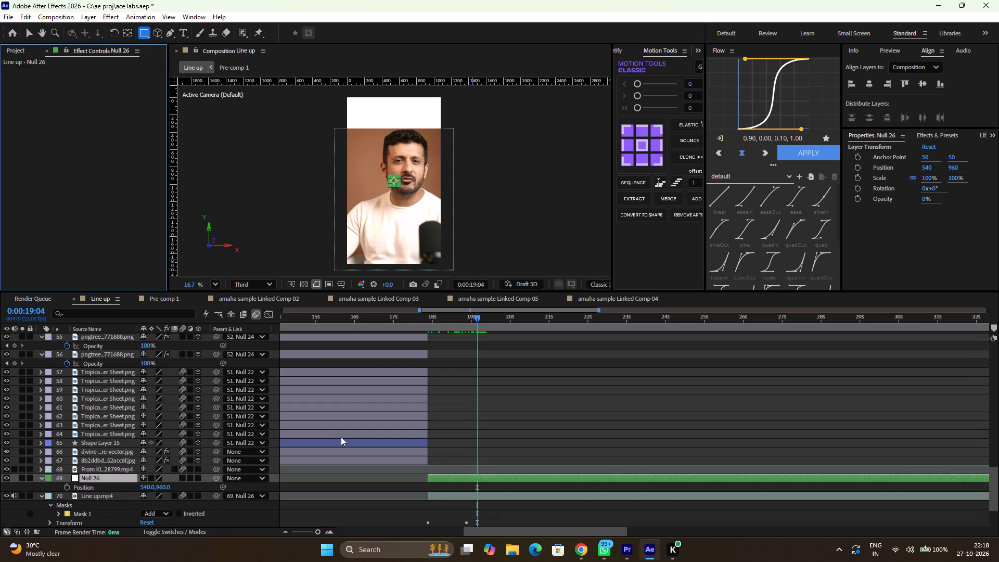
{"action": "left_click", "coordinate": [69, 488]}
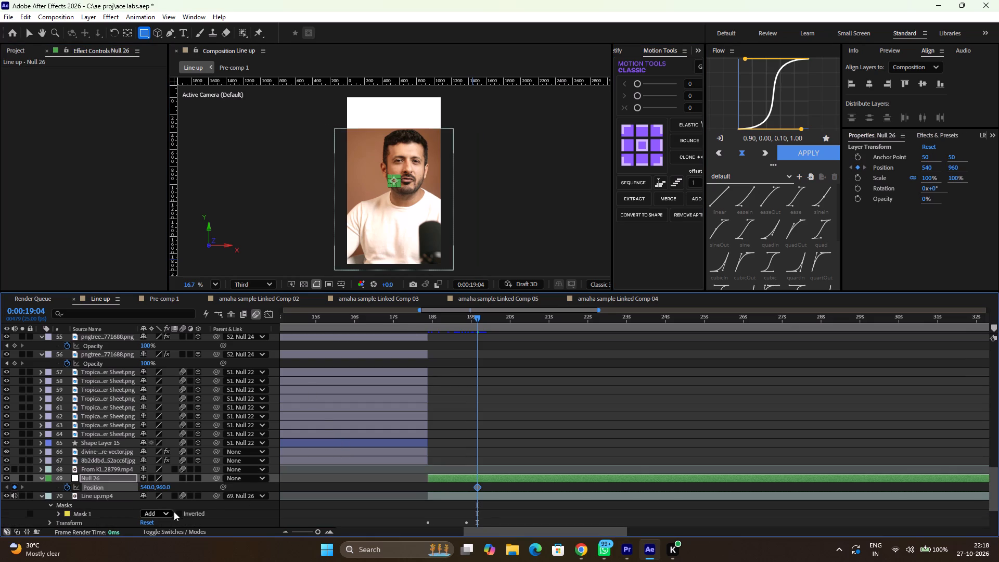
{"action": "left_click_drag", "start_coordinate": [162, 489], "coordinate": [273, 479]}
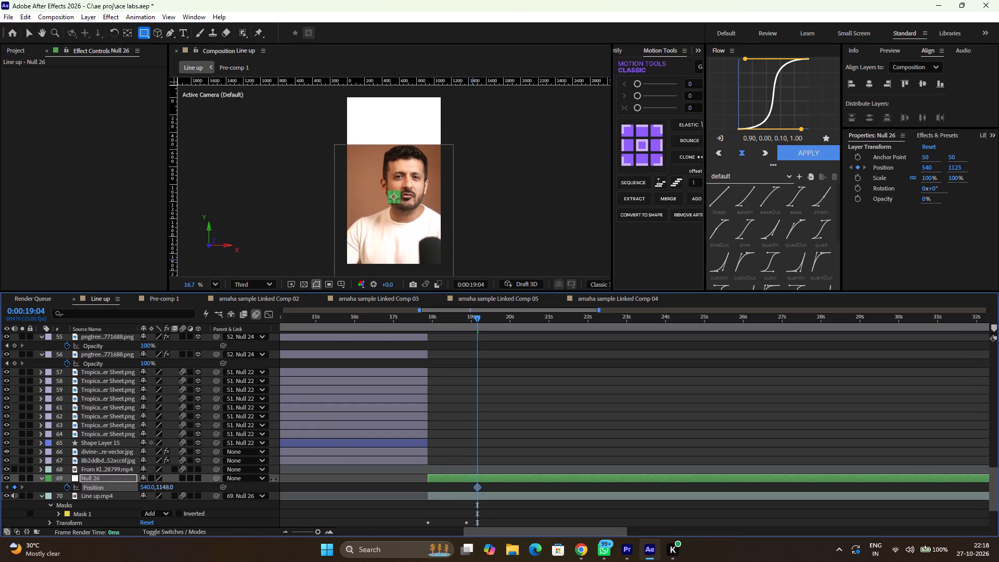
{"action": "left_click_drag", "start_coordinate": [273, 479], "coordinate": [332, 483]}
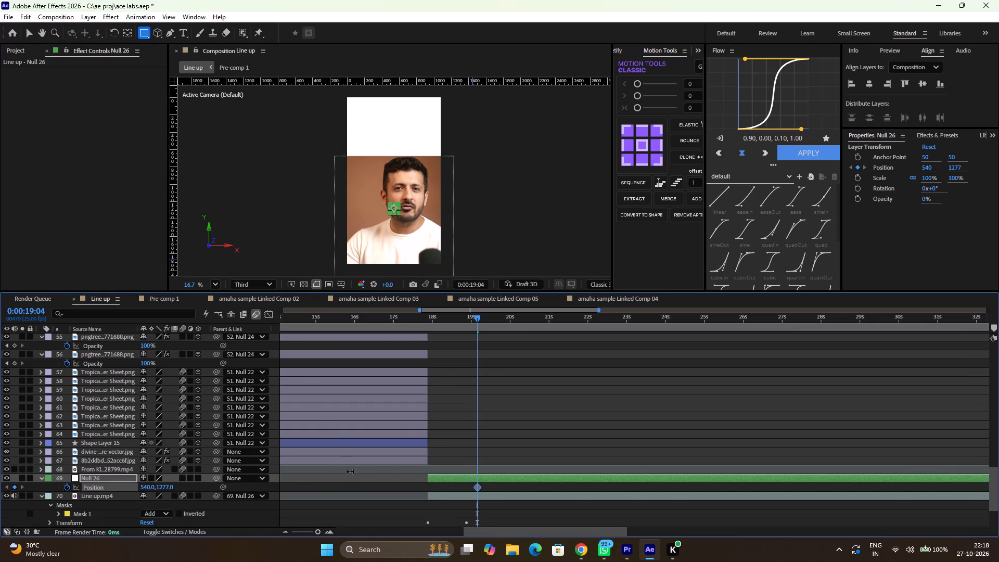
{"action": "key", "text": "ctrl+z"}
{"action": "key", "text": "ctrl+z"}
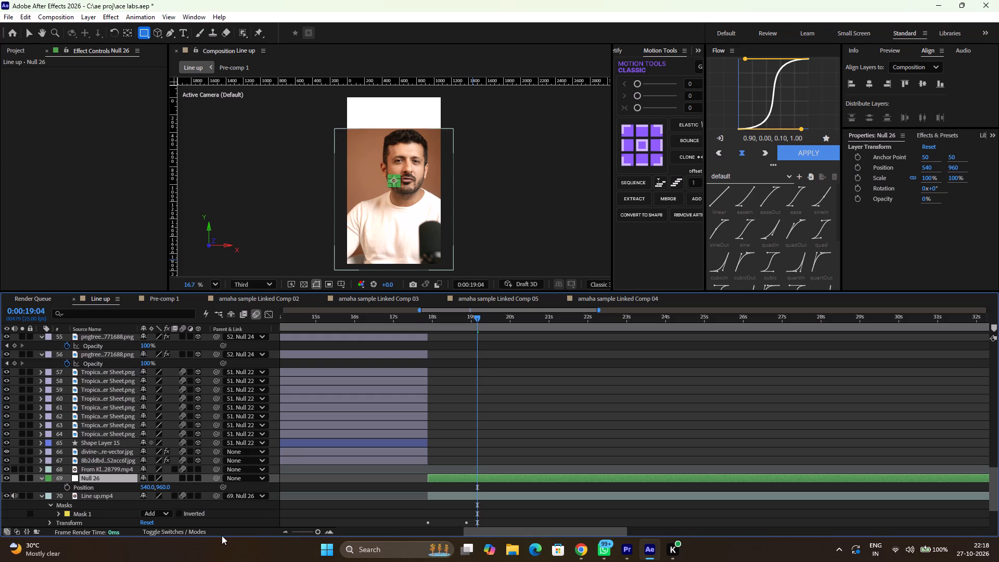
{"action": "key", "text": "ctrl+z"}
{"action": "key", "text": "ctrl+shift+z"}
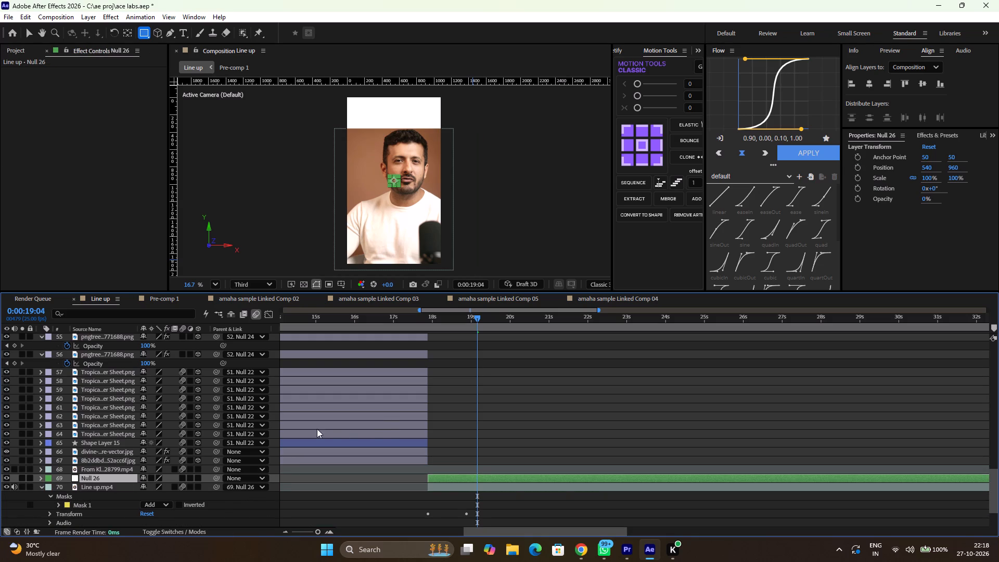
Add a Position keyframe to the null and move it back to about 18 seconds, near the null's start.
{"action": "key", "text": "p"}
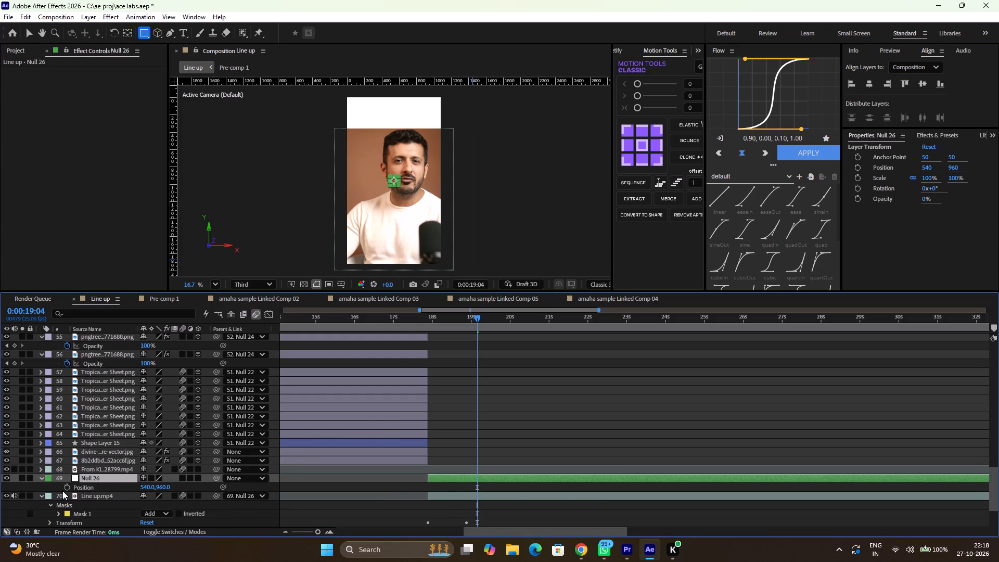
{"action": "left_click", "coordinate": [68, 486]}
{"action": "left_click_drag", "start_coordinate": [478, 486], "coordinate": [435, 489]}
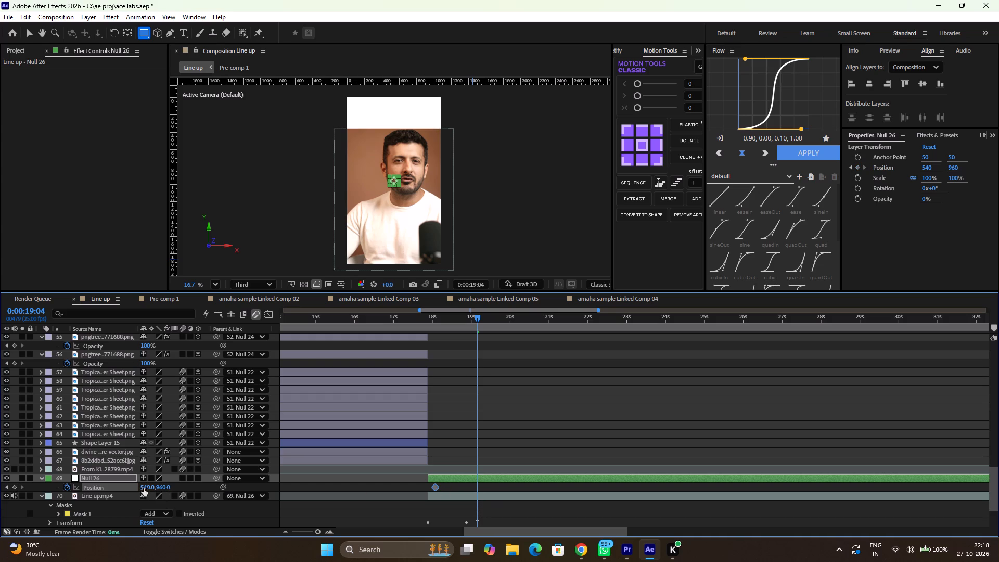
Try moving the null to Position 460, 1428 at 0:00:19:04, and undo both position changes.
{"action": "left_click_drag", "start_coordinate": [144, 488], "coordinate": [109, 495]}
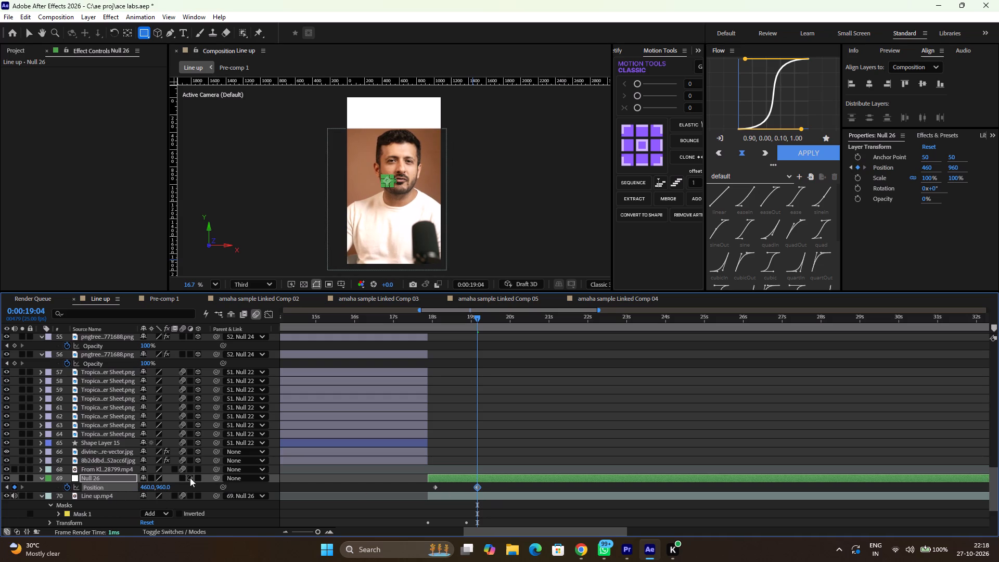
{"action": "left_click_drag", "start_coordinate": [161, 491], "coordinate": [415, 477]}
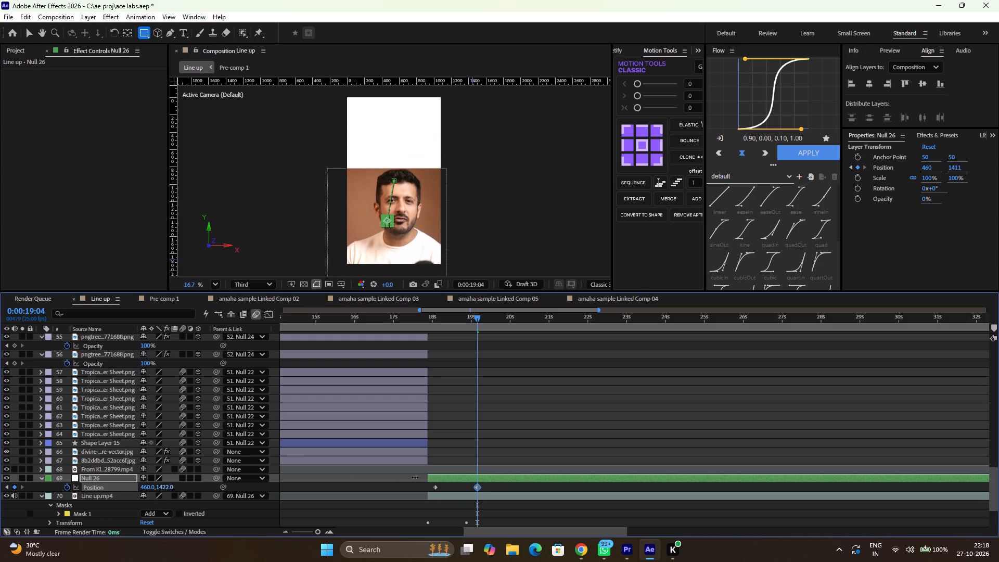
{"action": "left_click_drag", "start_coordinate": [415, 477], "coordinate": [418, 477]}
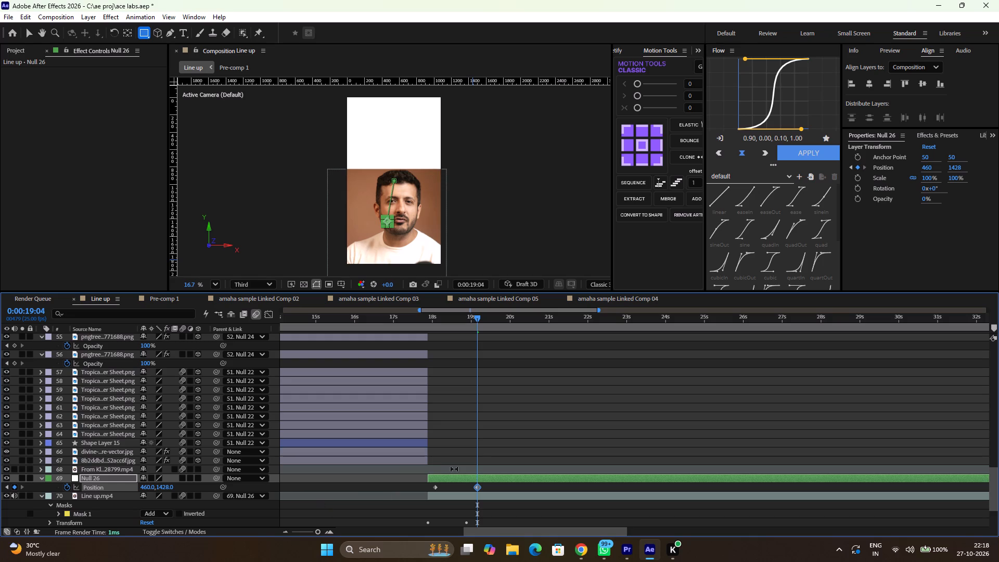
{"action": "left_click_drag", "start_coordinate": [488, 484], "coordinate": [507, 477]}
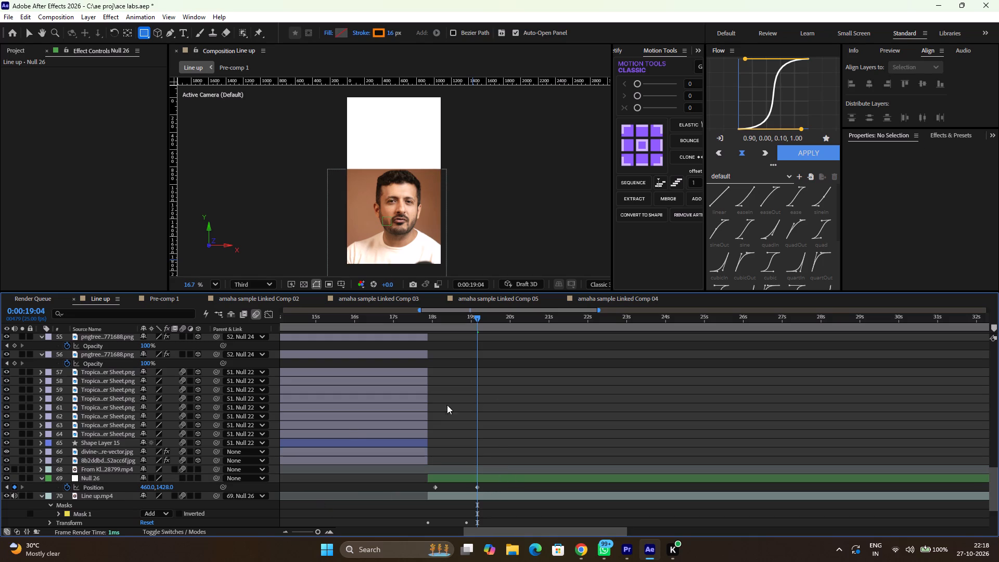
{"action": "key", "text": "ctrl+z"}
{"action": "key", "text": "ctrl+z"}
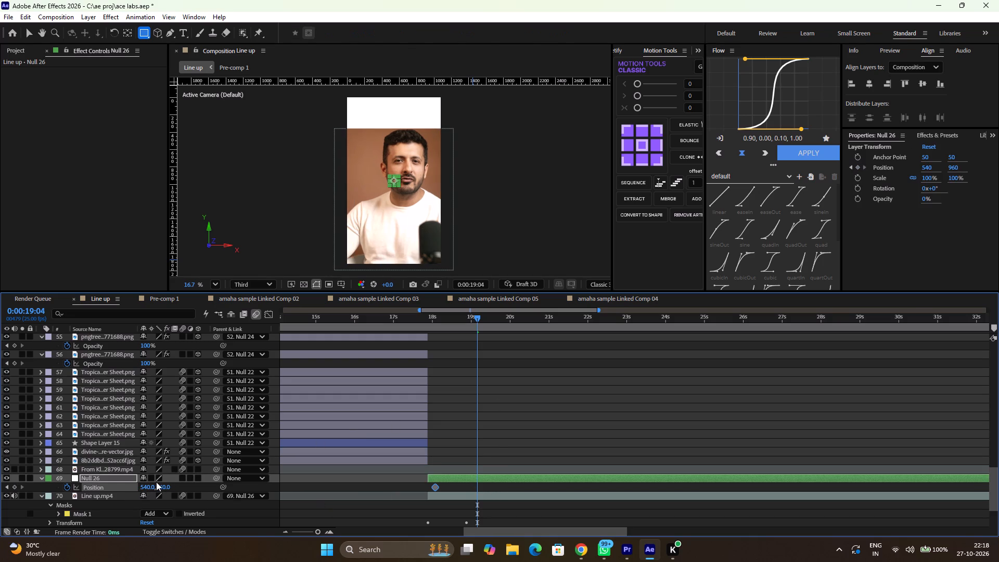
Lower the null at 0:00:19:04 by setting its Position to 540, 1263.
{"action": "left_click_drag", "start_coordinate": [163, 484], "coordinate": [308, 473]}
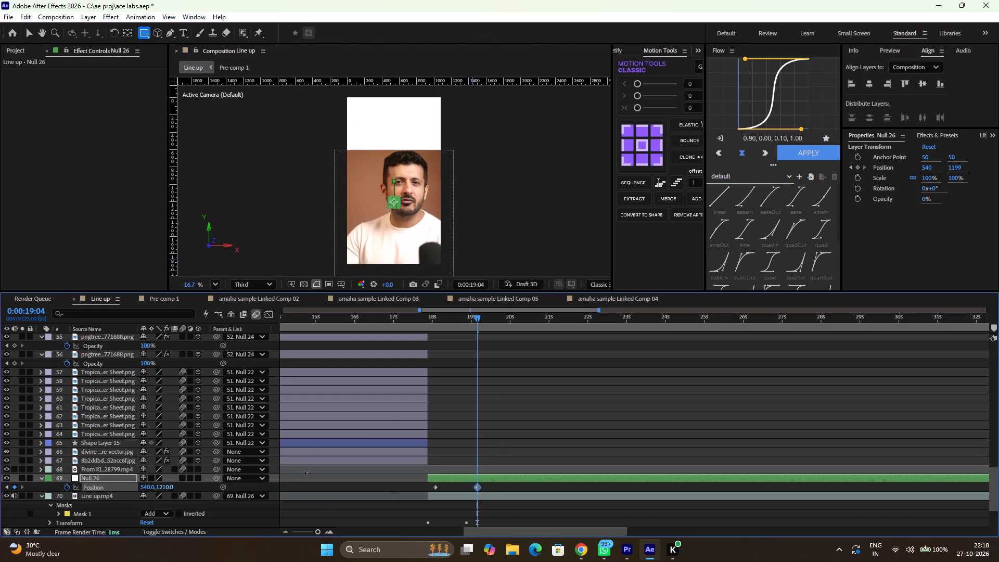
{"action": "left_click_drag", "start_coordinate": [308, 473], "coordinate": [333, 472]}
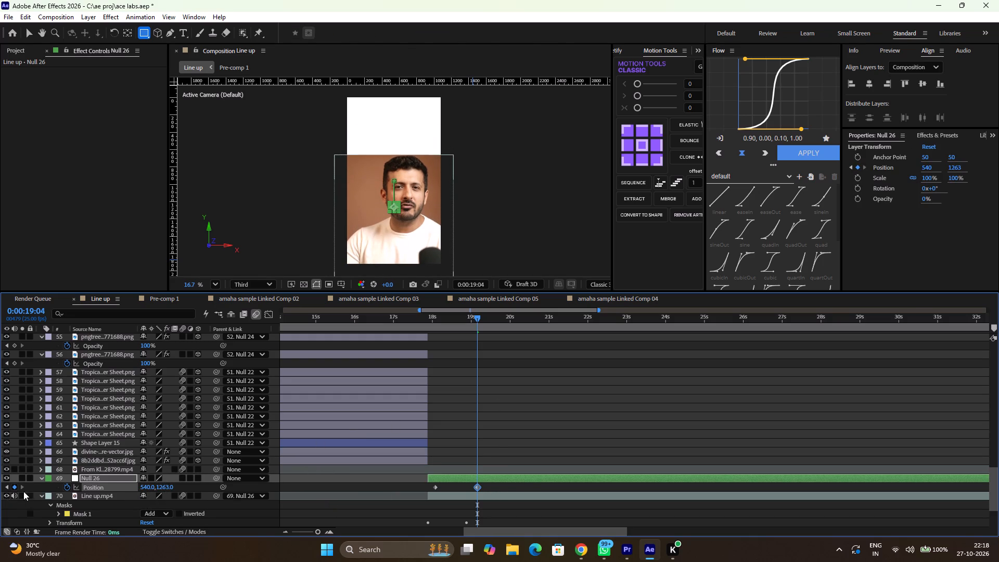
Set the masked Line up.mp4 layer's second Position keyframe, at 0:00:18:22, to X -44.
{"action": "left_click", "coordinate": [110, 494]}
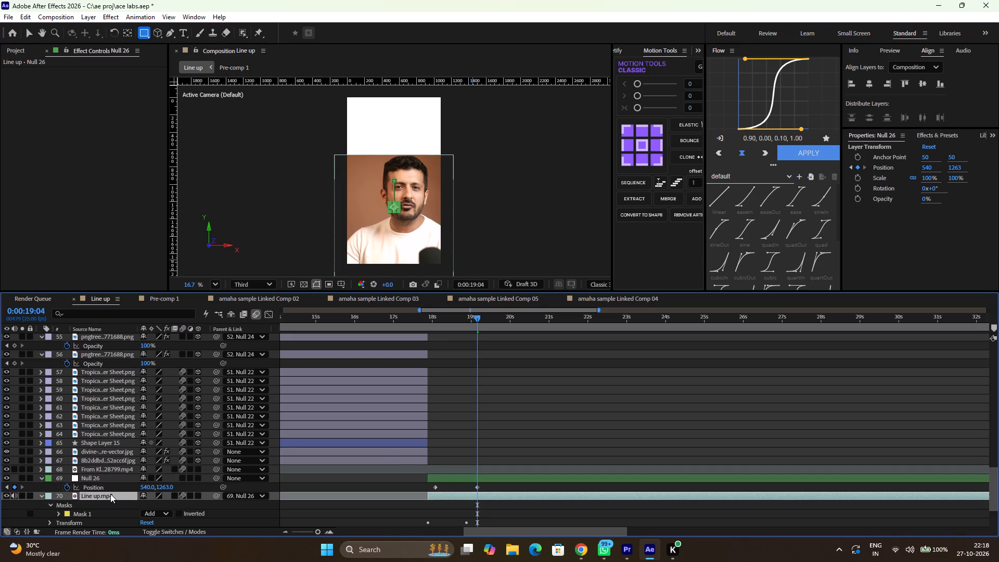
{"action": "key", "text": "u"}
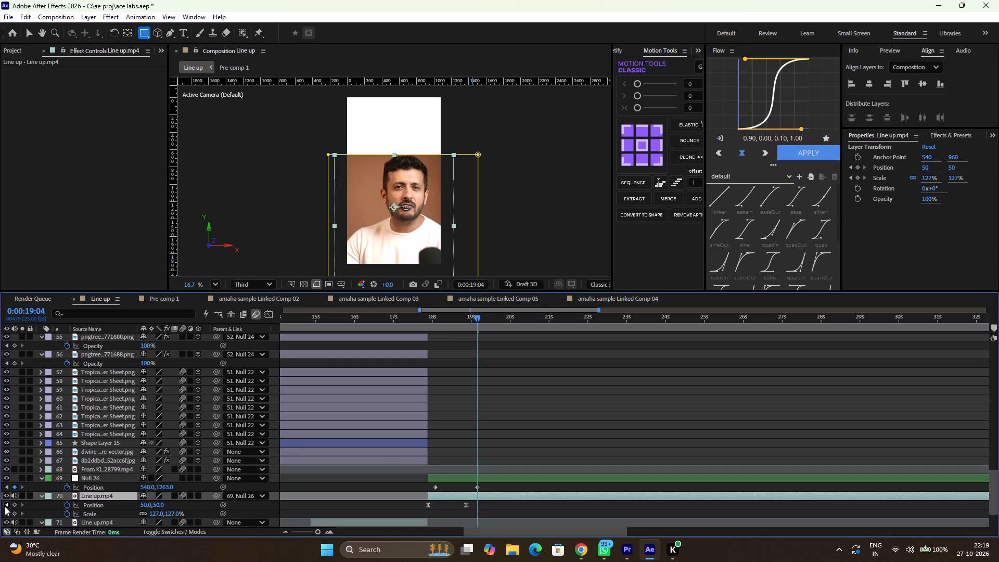
{"action": "left_click", "coordinate": [5, 506]}
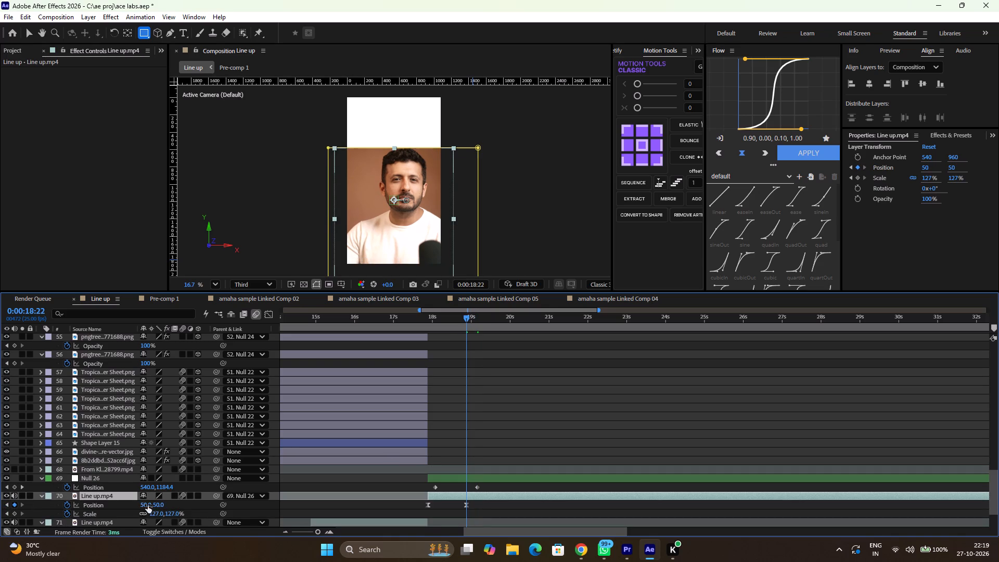
{"action": "left_click_drag", "start_coordinate": [147, 504], "coordinate": [93, 507]}
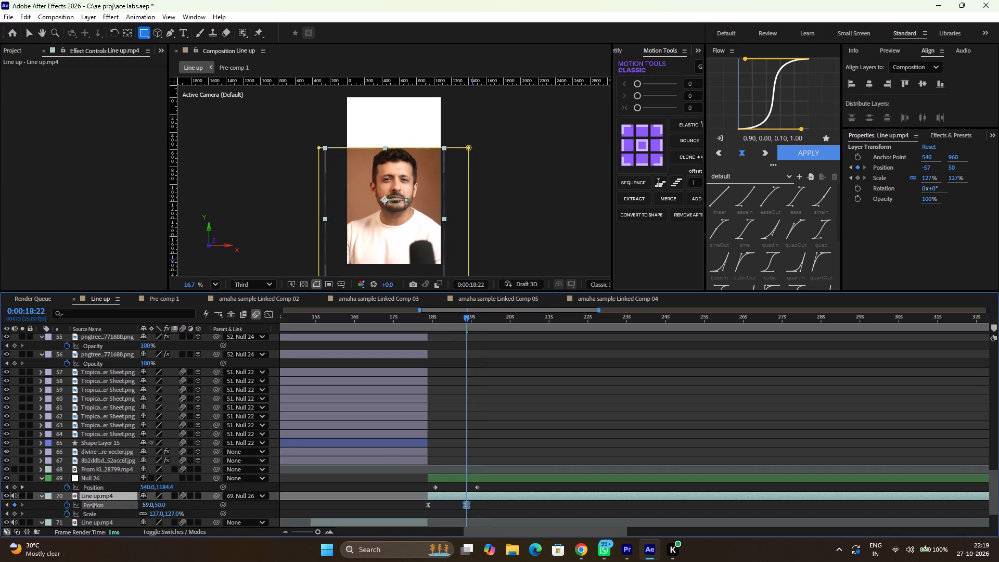
{"action": "left_click_drag", "start_coordinate": [93, 507], "coordinate": [100, 506]}
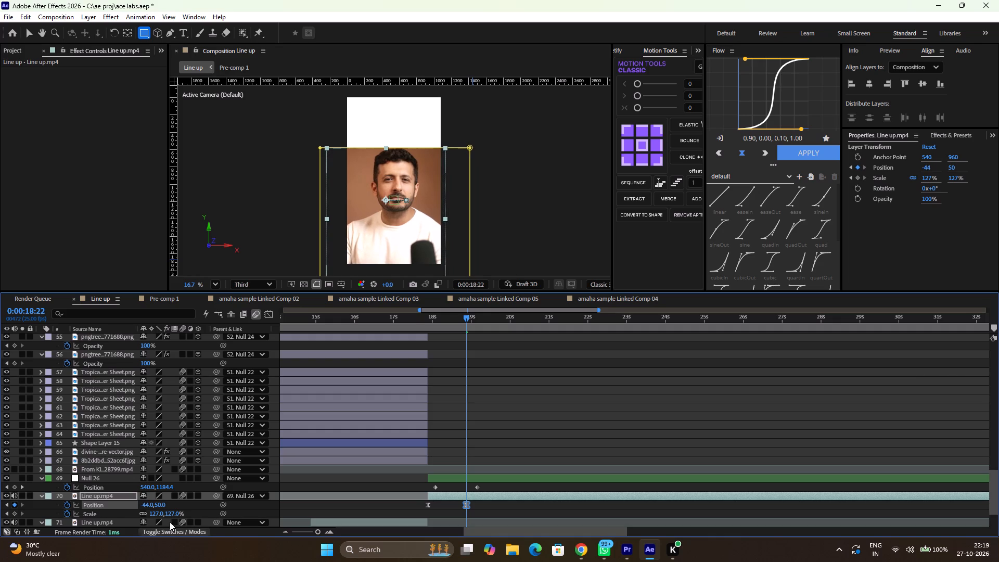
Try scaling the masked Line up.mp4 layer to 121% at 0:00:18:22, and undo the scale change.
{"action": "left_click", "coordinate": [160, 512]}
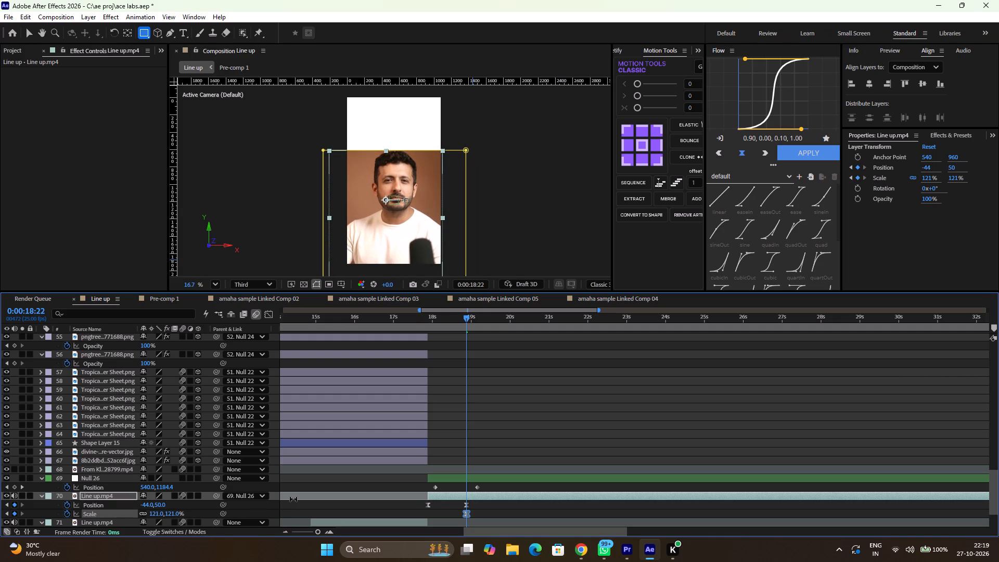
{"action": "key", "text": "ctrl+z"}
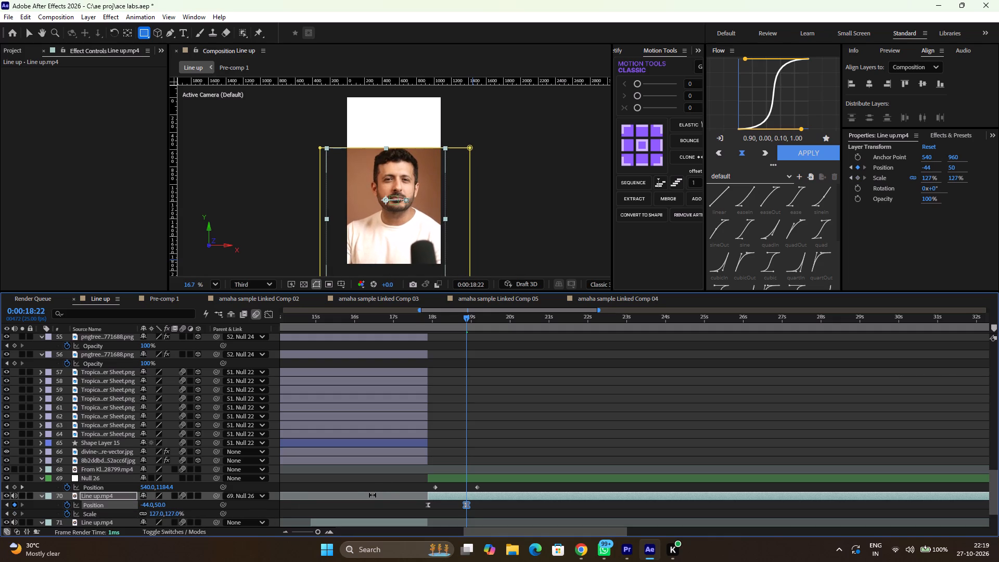
Lower the null's second Position keyframe, at 0:00:19:04, to 540, 1494 and preview the slide from about 0:00:16:17.
{"action": "left_click", "coordinate": [22, 484]}
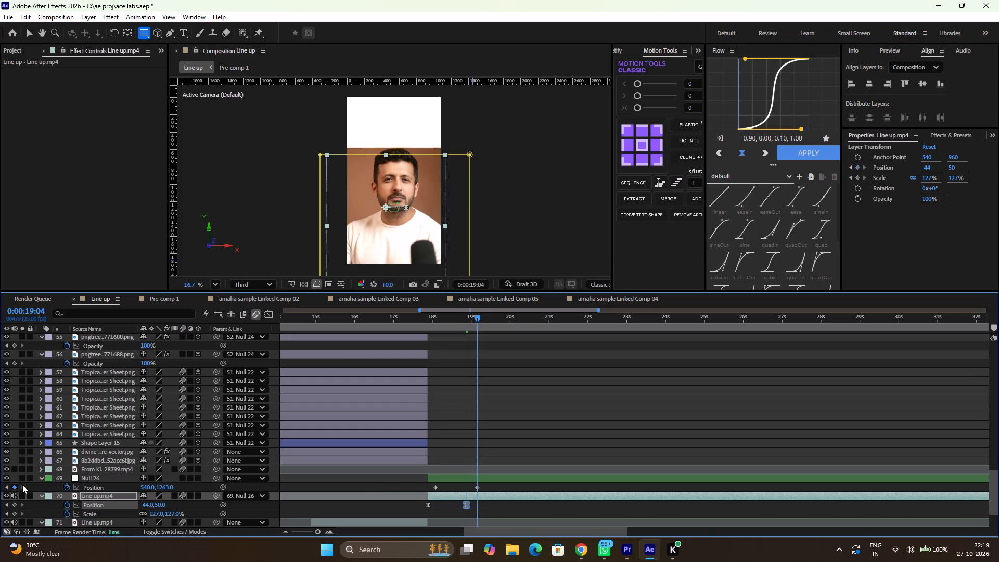
{"action": "left_click_drag", "start_coordinate": [165, 487], "coordinate": [248, 492]}
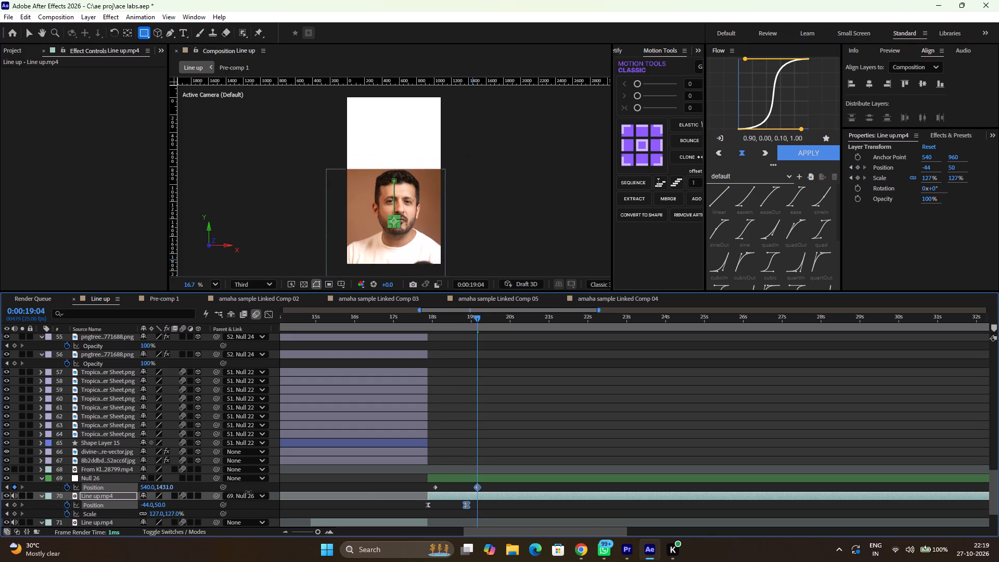
{"action": "left_click_drag", "start_coordinate": [248, 492], "coordinate": [253, 493]}
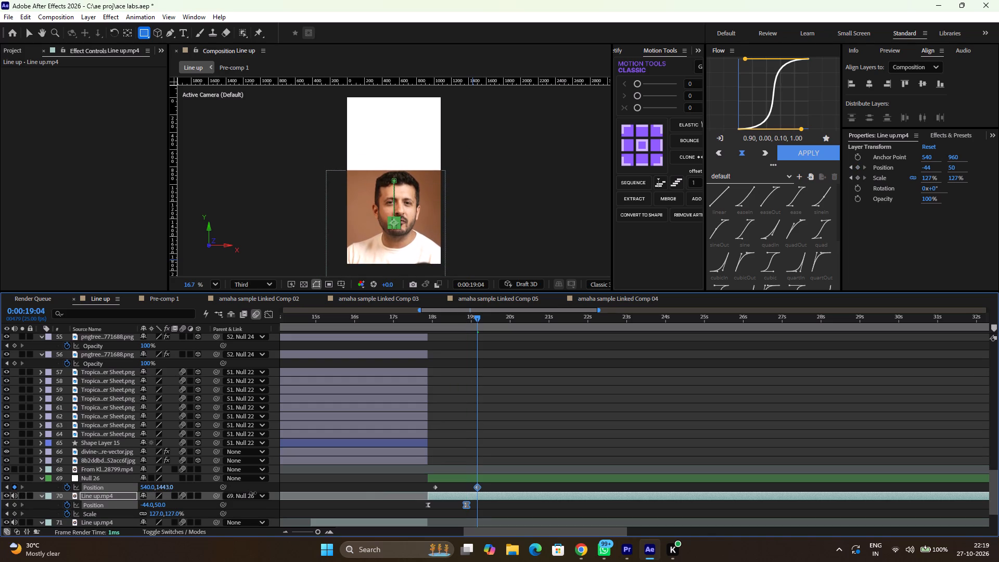
{"action": "left_click_drag", "start_coordinate": [253, 493], "coordinate": [280, 505]}
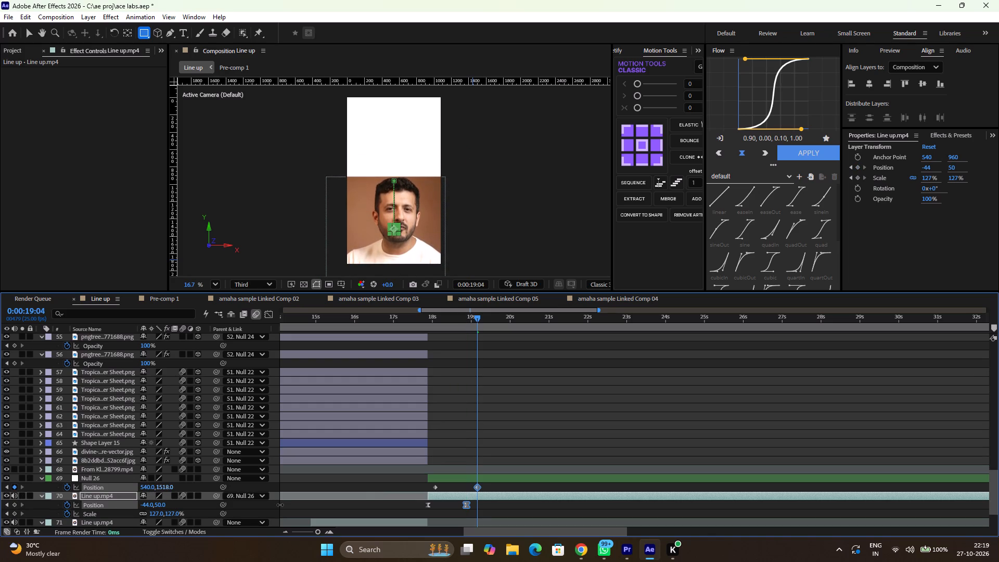
{"action": "left_click_drag", "start_coordinate": [280, 505], "coordinate": [267, 505]}
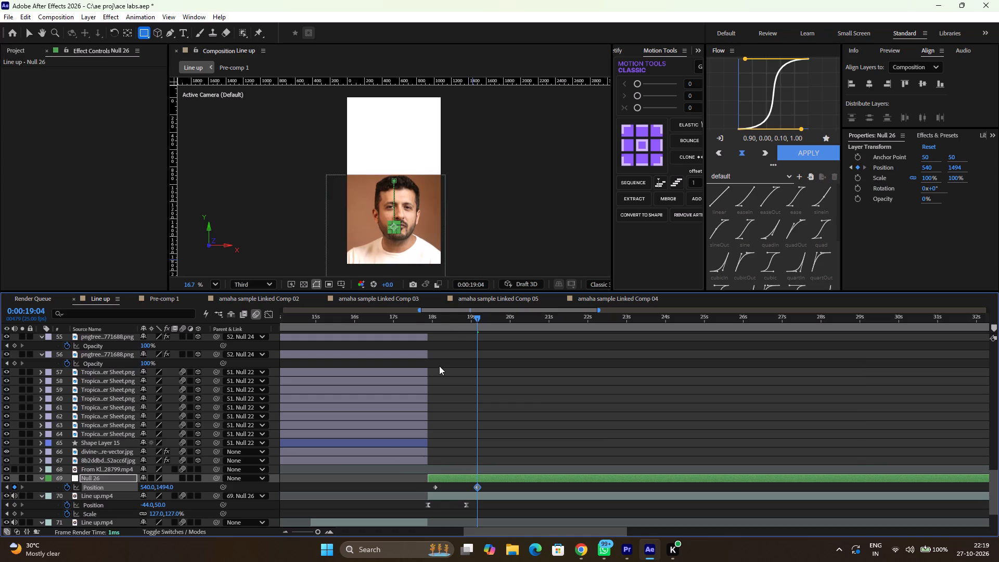
{"action": "left_click_drag", "start_coordinate": [442, 322], "coordinate": [377, 323]}
{"action": "key", "text": "space"}
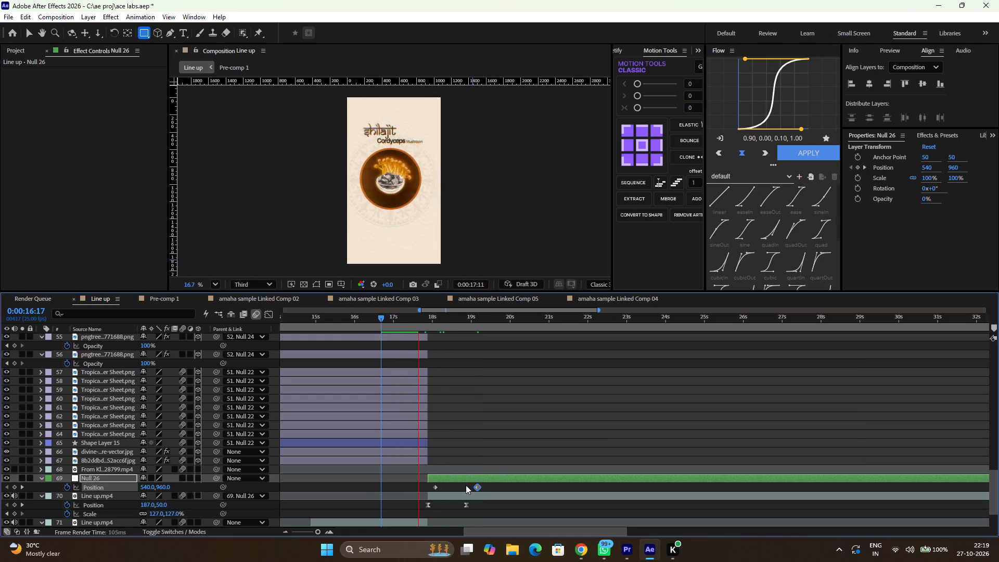
{"action": "key", "text": "space"}
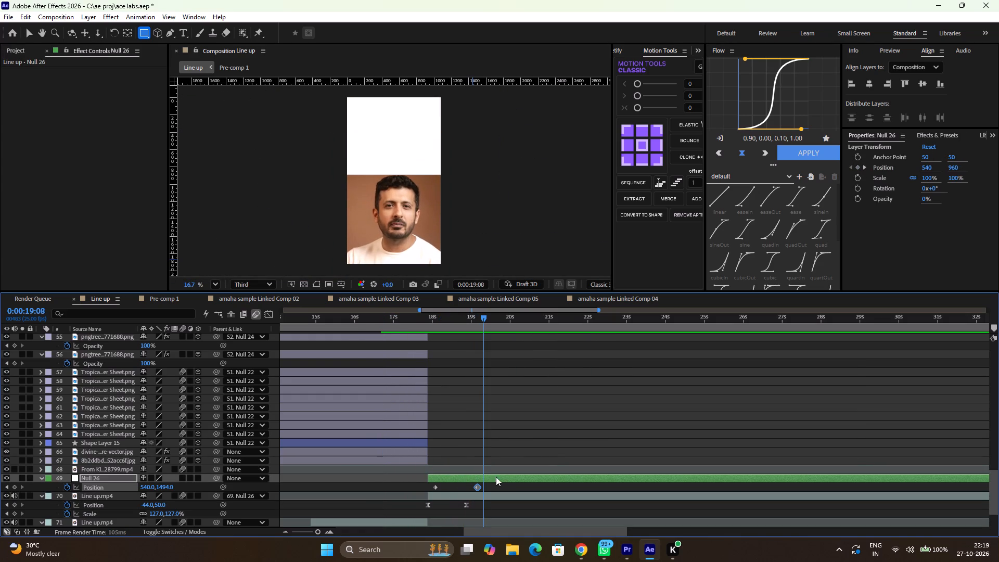
Apply the 0.90, 0.00, 0.10, 1.00 Flow easing curve to both of the null's Position keyframes and preview the move from 0:00:17:20.
{"action": "left_click_drag", "start_coordinate": [426, 488], "coordinate": [531, 482]}
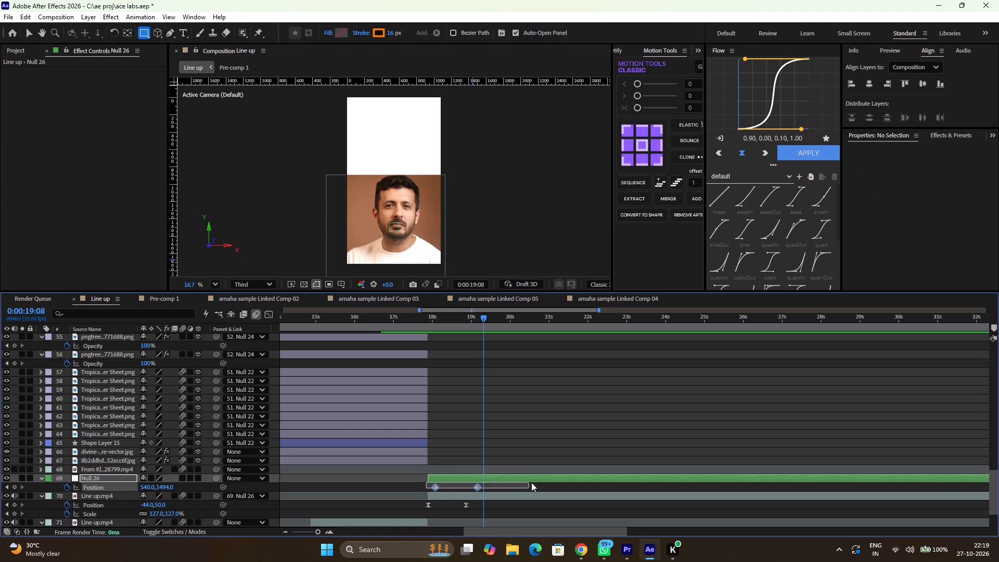
{"action": "left_click_drag", "start_coordinate": [531, 482], "coordinate": [534, 482]}
{"action": "left_click", "coordinate": [806, 152]}
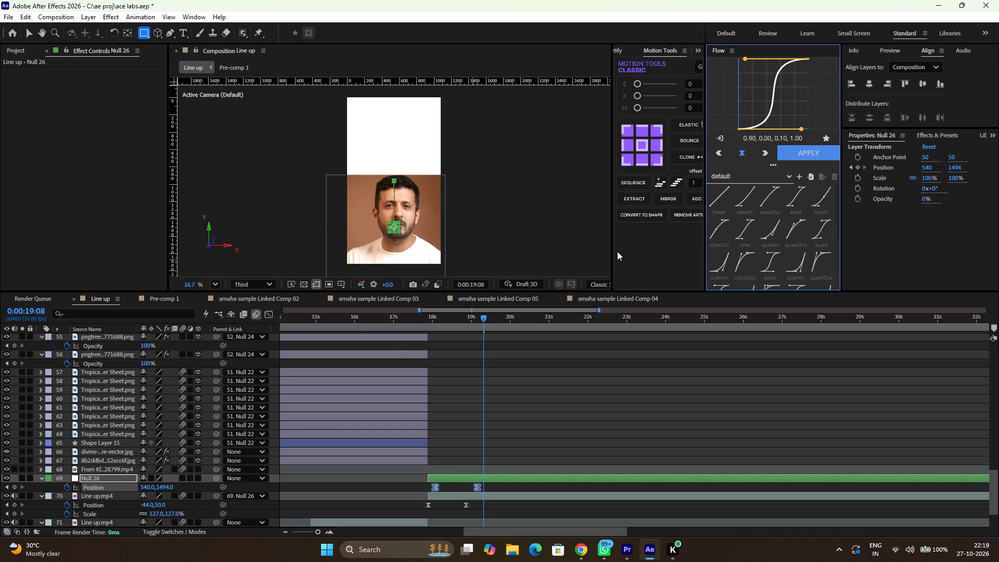
{"action": "left_click", "coordinate": [425, 314]}
{"action": "key", "text": "space"}
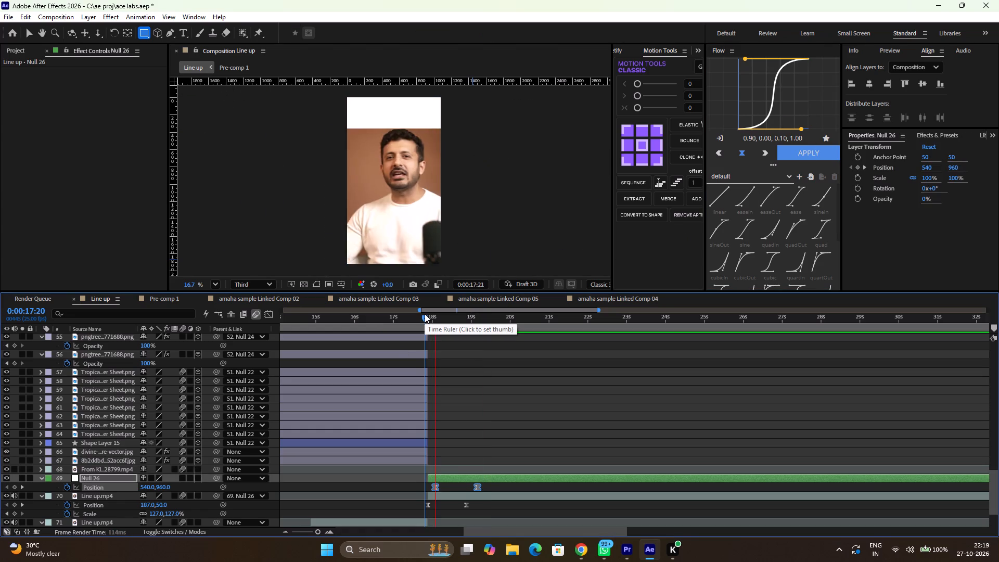
{"action": "key", "text": "space"}
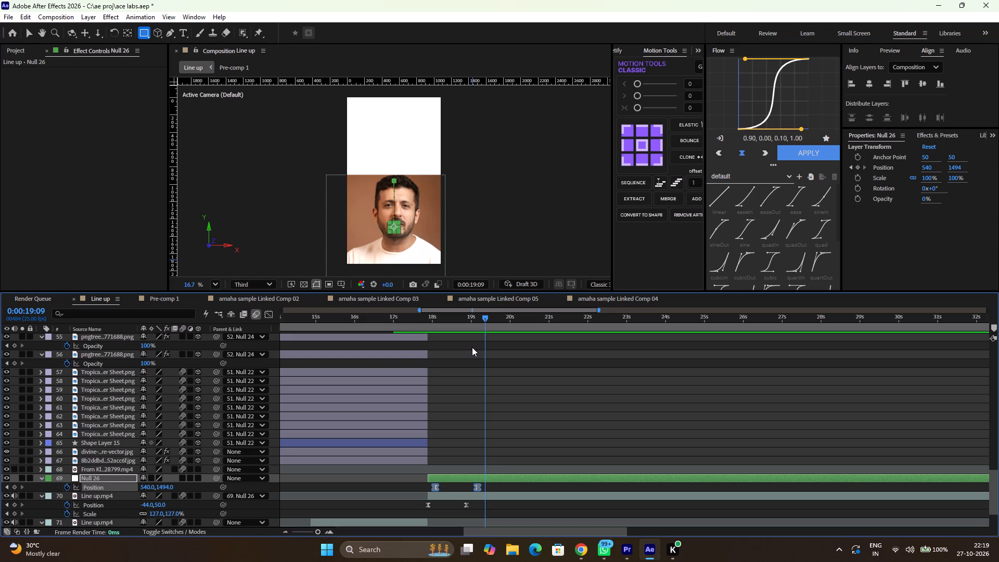
Switch to the Zepto page in Chrome and check the delivery status and route map of the order being packed.
{"action": "key", "text": "alt+Tab"}
{"action": "key", "text": "alt+Tab"}
{"action": "key", "text": "alt+Tab"}
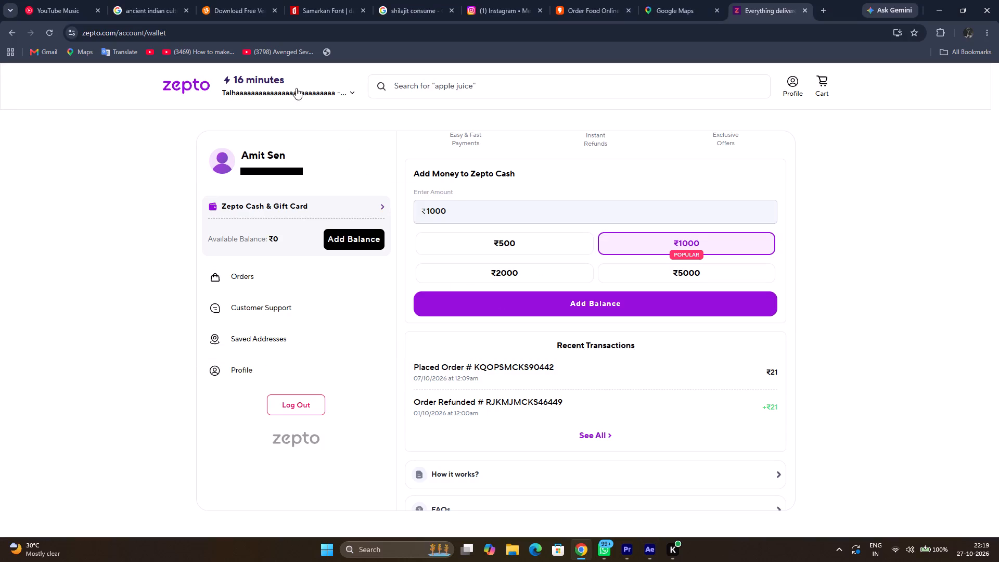
{"action": "left_click", "coordinate": [290, 83]}
{"action": "left_click", "coordinate": [291, 91]}
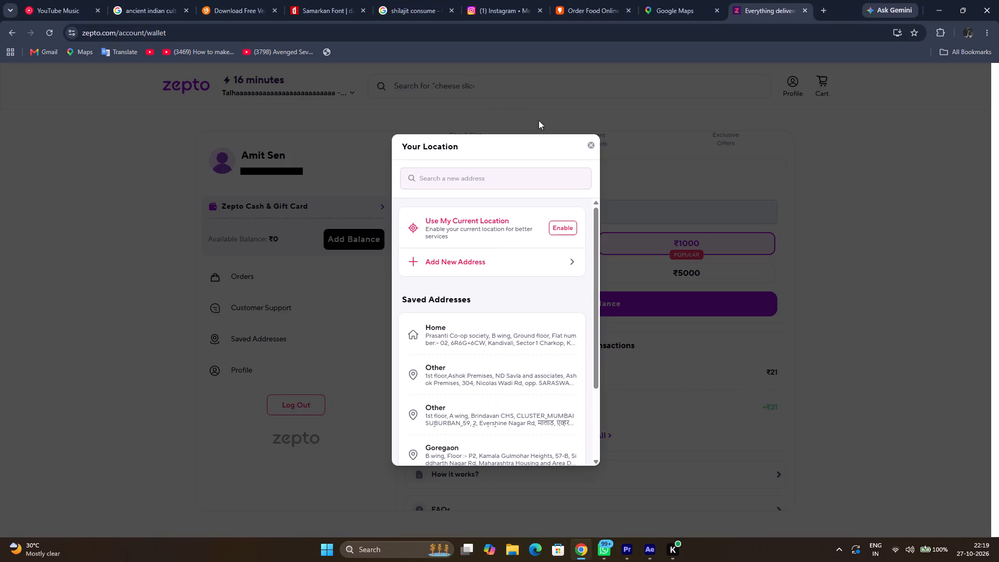
{"action": "left_click", "coordinate": [591, 142]}
{"action": "left_click", "coordinate": [822, 78]}
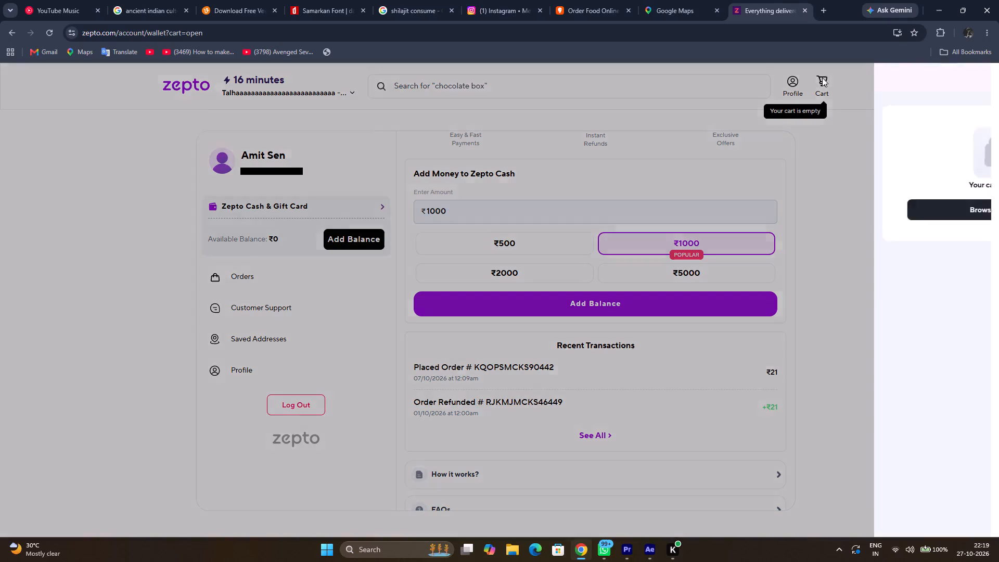
{"action": "left_click", "coordinate": [703, 124]}
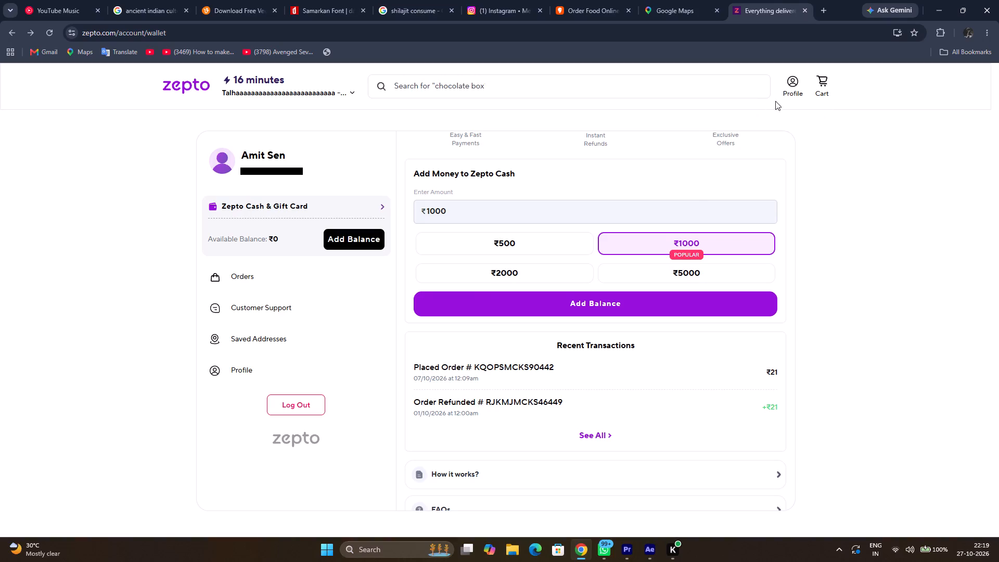
{"action": "left_click", "coordinate": [784, 88]}
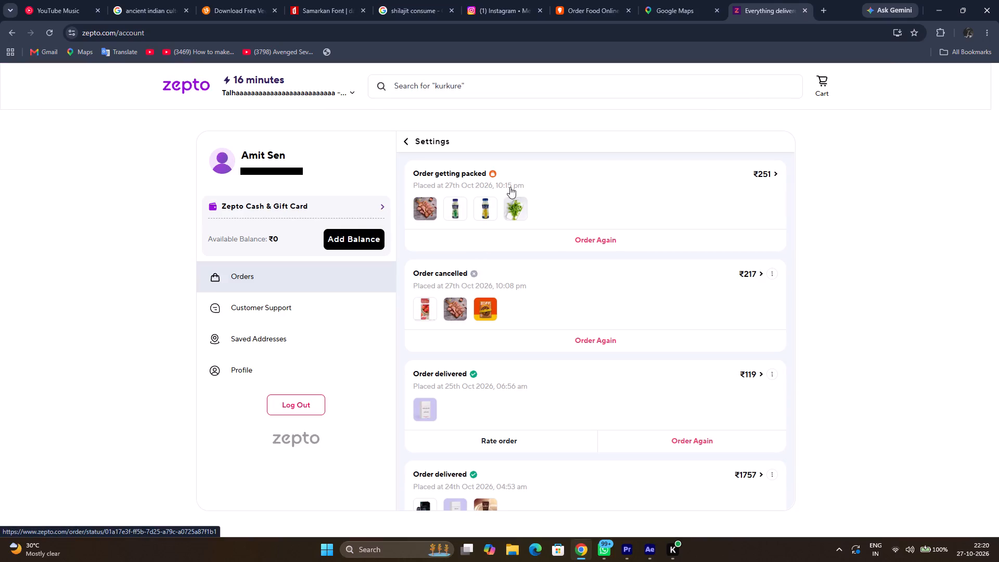
{"action": "left_click", "coordinate": [514, 181]}
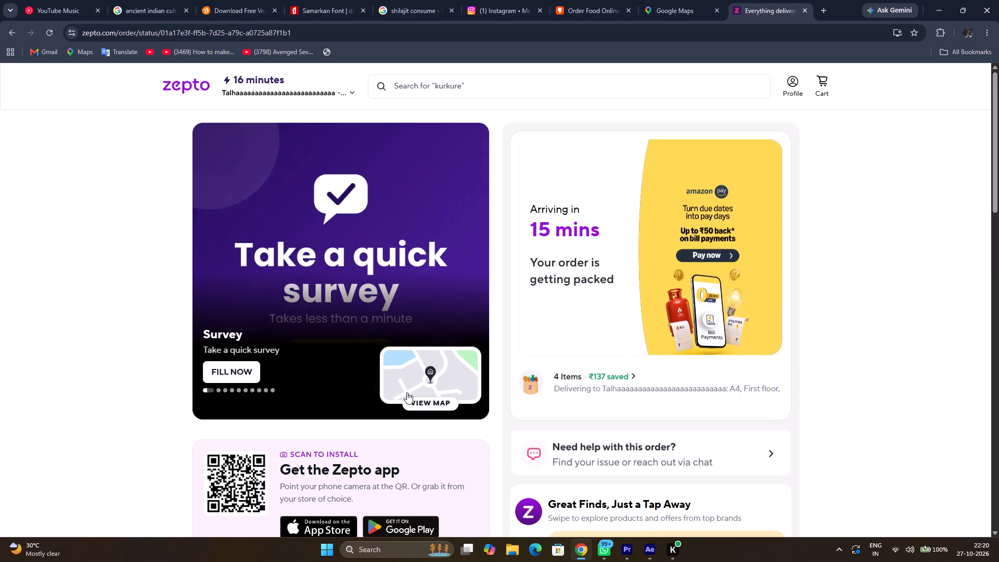
{"action": "left_click", "coordinate": [428, 378]}
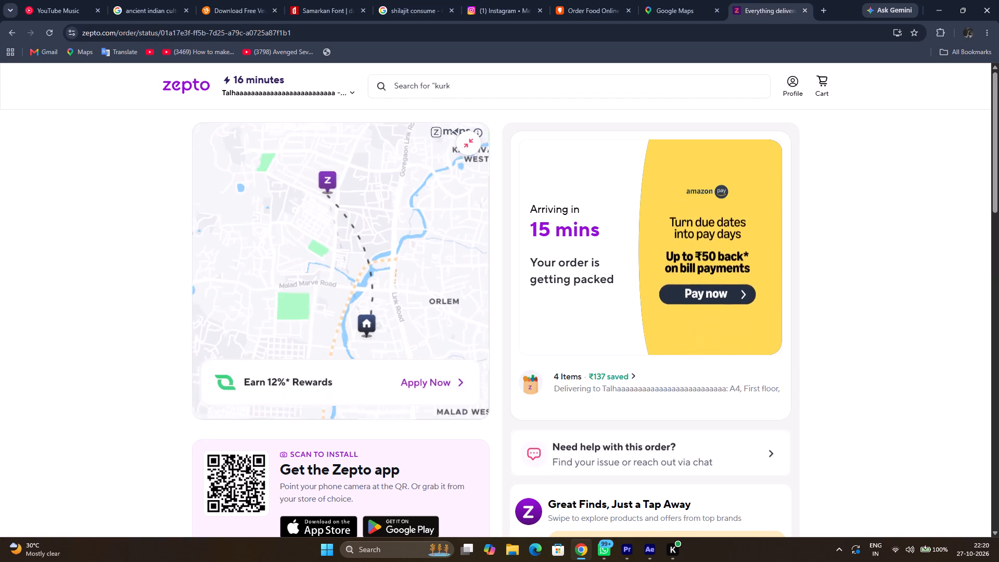
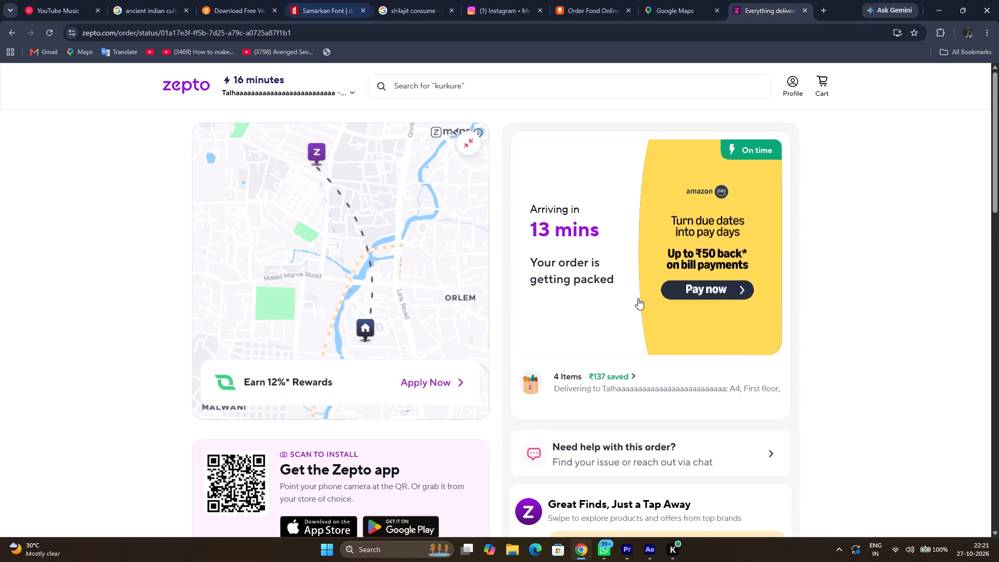
Check the list of items in the Zepto order's shipment and look through the rest of the order status page.
{"action": "left_click", "coordinate": [633, 386]}
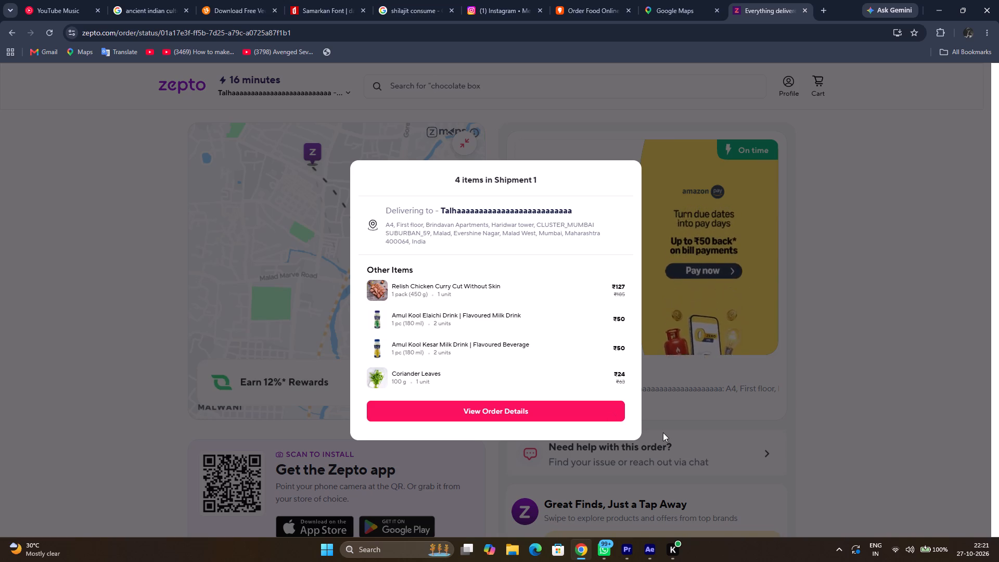
{"action": "left_click", "coordinate": [649, 409]}
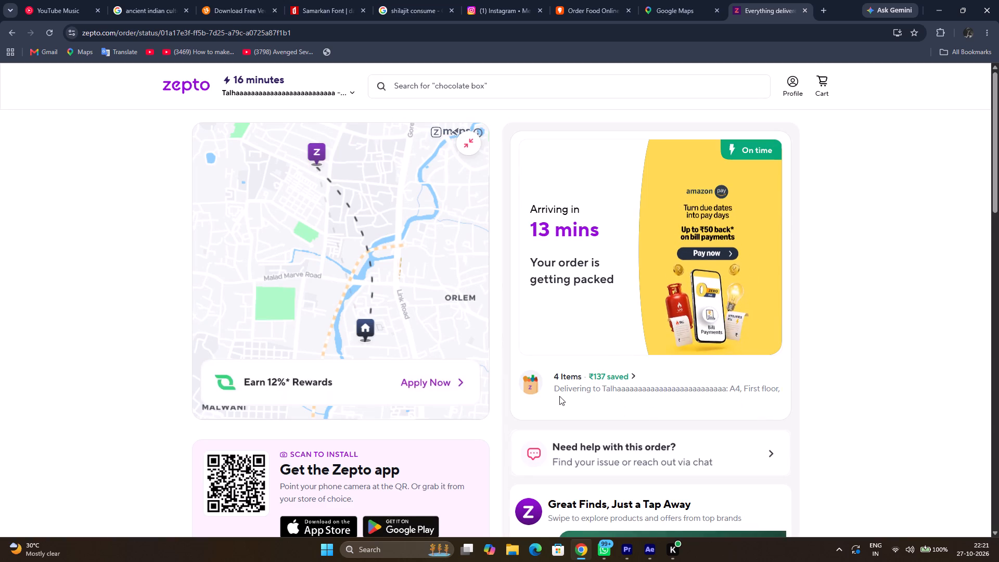
{"action": "scroll", "coordinate": [534, 385], "scroll_direction": "down", "scroll_amount": 2}
{"action": "scroll", "coordinate": [363, 391], "scroll_direction": "down", "scroll_amount": 2}
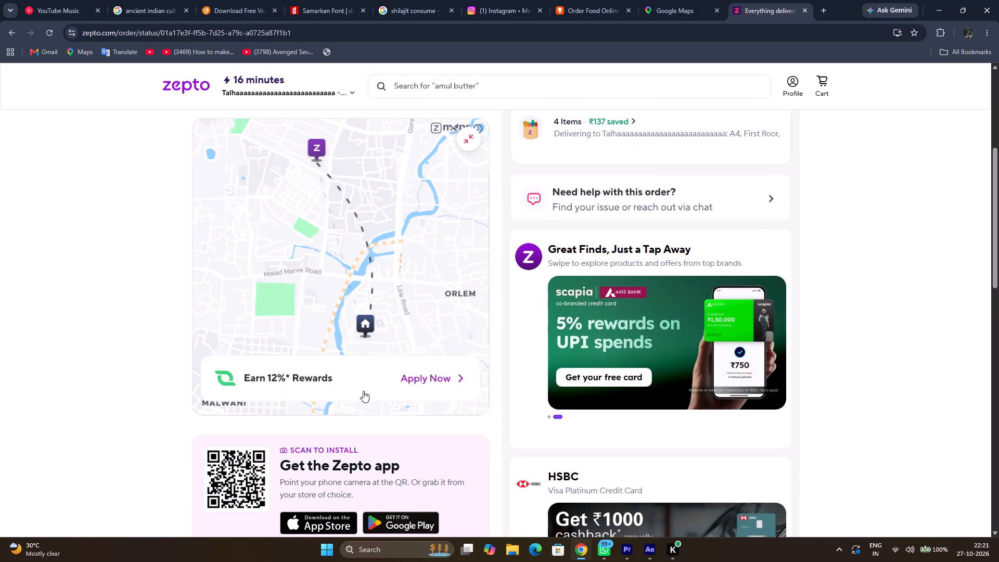
{"action": "scroll", "coordinate": [363, 391], "scroll_direction": "down", "scroll_amount": 2}
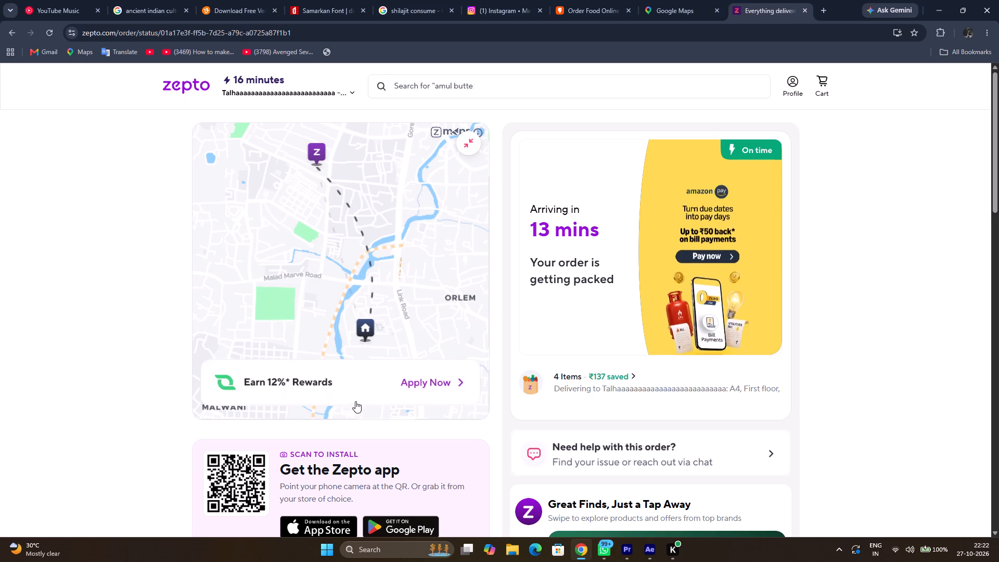
Switch back to After Effects and preview the eased slide in the Line up composition from 0:00:17:04.
{"action": "key", "text": "alt+Tab"}
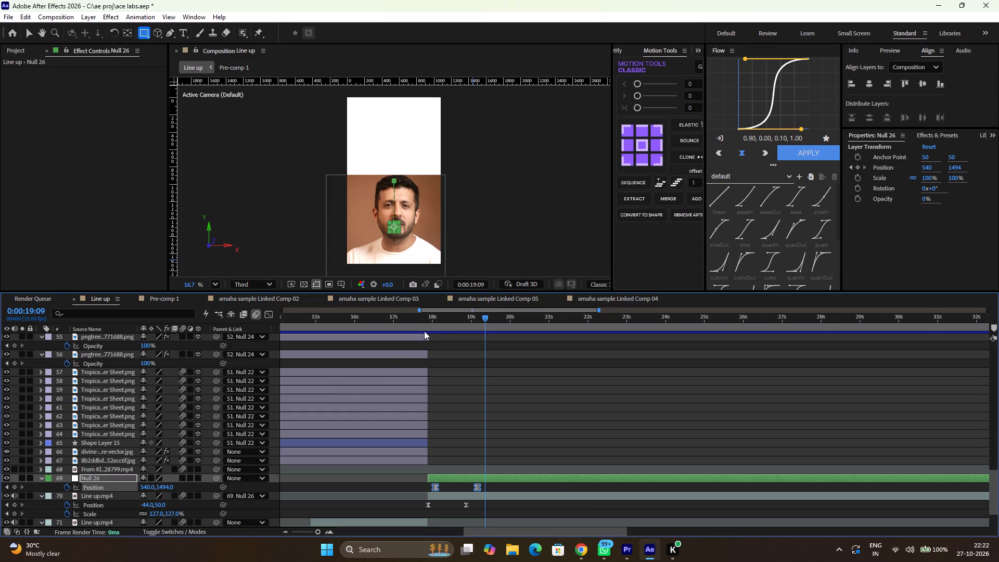
{"action": "left_click_drag", "start_coordinate": [441, 317], "coordinate": [399, 322]}
{"action": "key", "text": "space"}
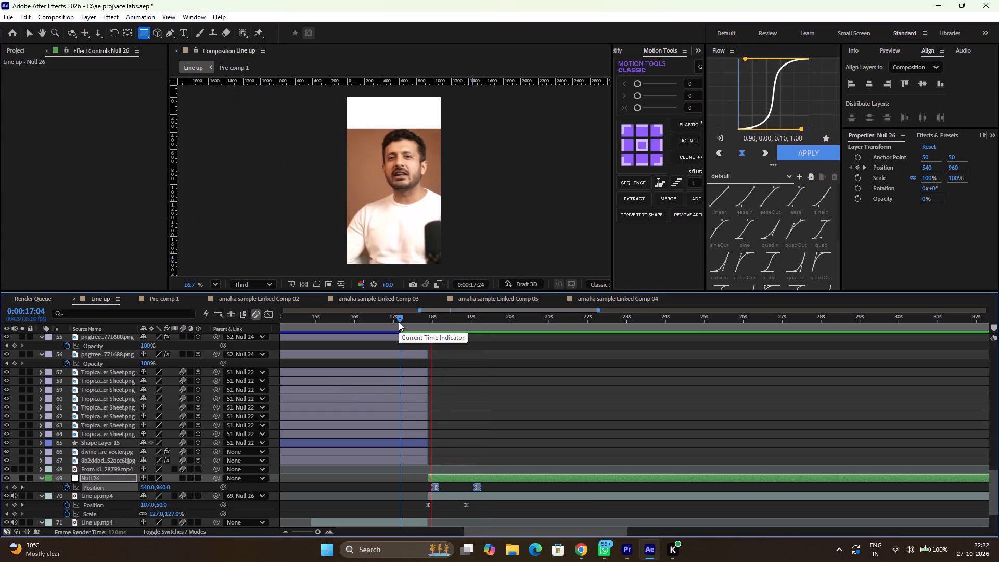
{"action": "key", "text": "space"}
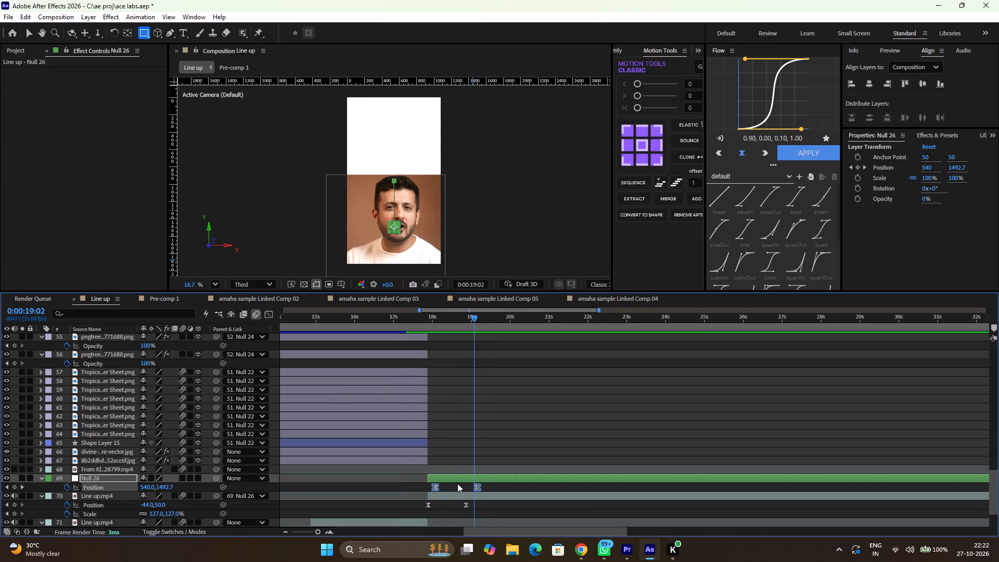
Keyframe the masked Line up.mp4 layer's Mask Path at the null's second Position keyframe, 0:00:19:04, and return to its first at 0:00:18:02.
{"action": "left_click", "coordinate": [458, 494]}
{"action": "key", "text": "m"}
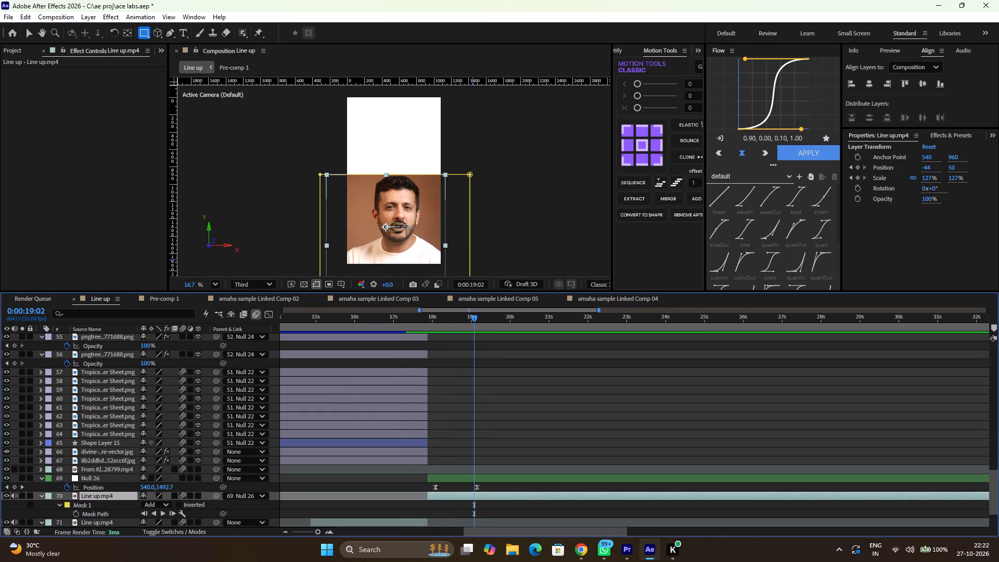
{"action": "left_click", "coordinate": [23, 488]}
{"action": "left_click", "coordinate": [78, 514]}
{"action": "left_click", "coordinate": [4, 487]}
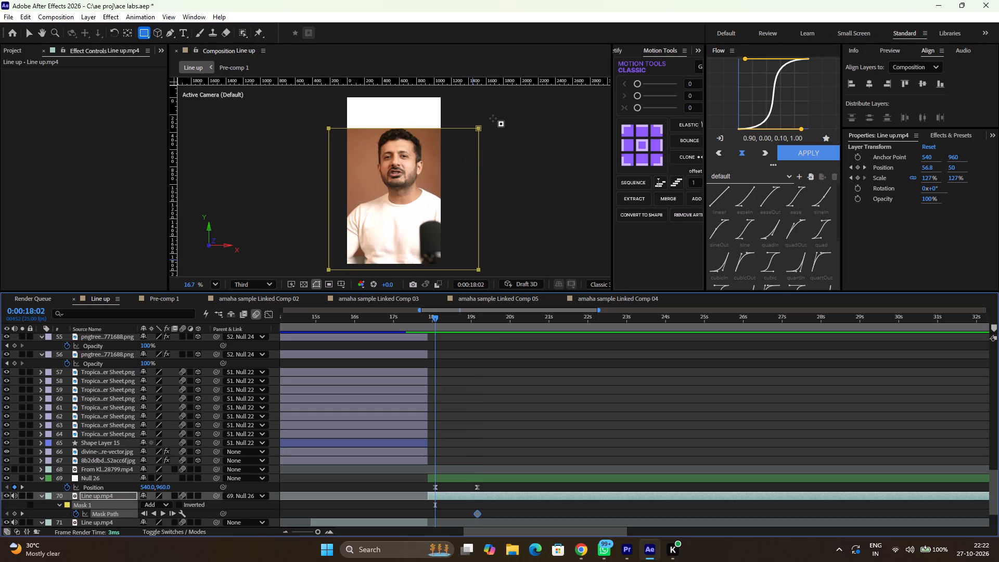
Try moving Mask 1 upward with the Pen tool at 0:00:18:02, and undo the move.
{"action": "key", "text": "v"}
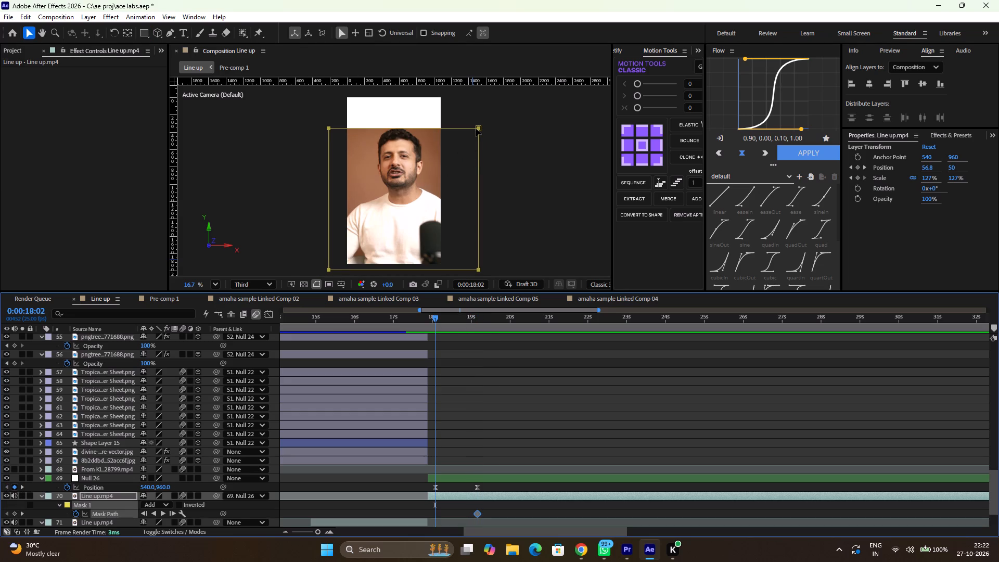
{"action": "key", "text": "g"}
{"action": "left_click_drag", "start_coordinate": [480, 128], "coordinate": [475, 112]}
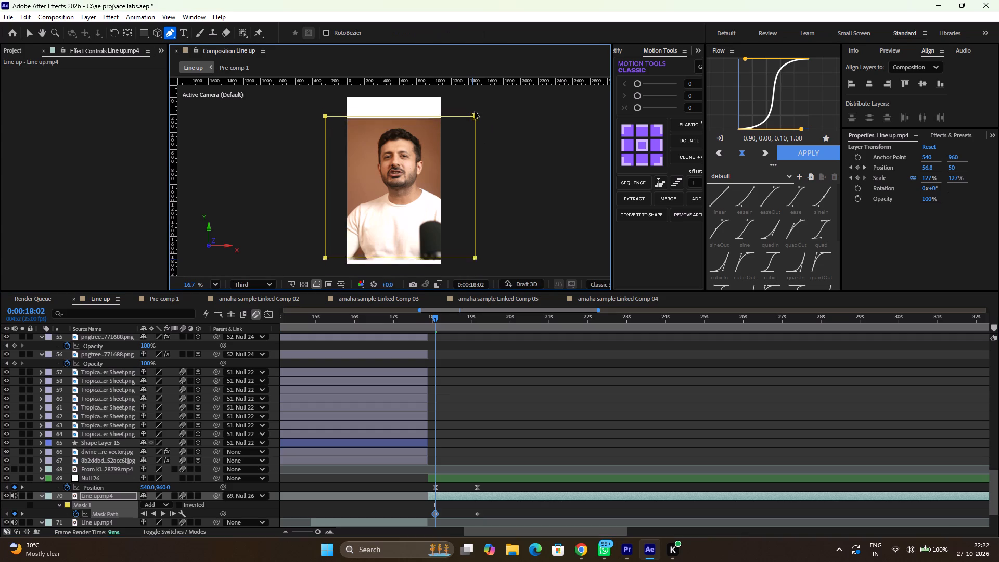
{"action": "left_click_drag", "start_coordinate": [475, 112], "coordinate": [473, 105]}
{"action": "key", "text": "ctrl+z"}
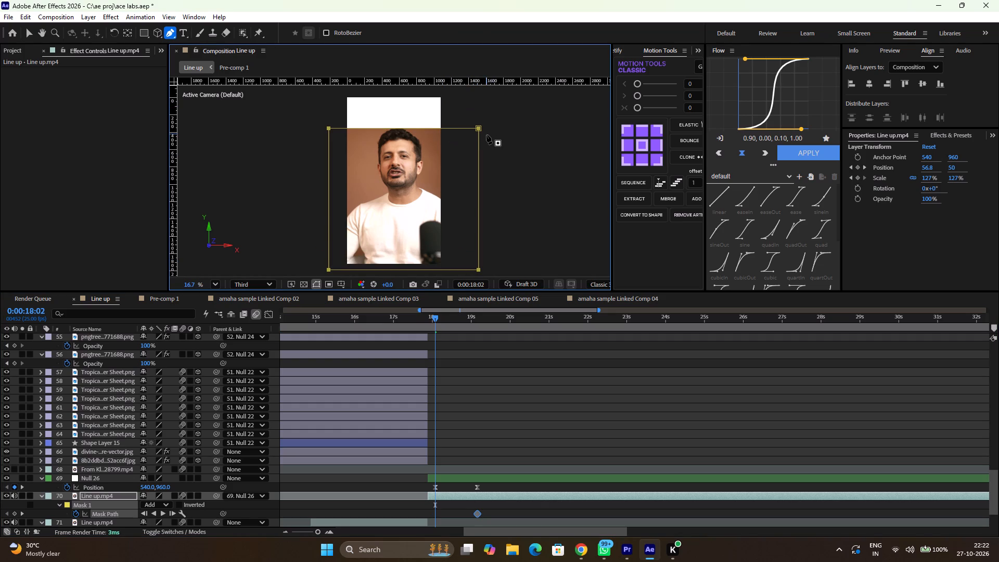
Free-transform Mask 1 at 0:00:18:02 so its top edge sits just above the composition frame, keeping its bottom edge in place.
{"action": "double_click", "coordinate": [479, 131]}
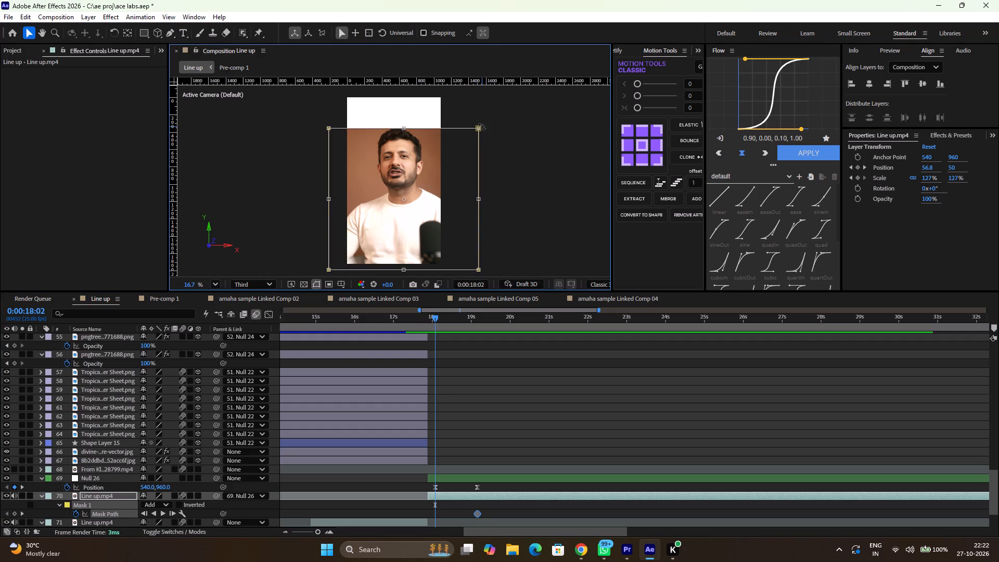
{"action": "left_click_drag", "start_coordinate": [477, 127], "coordinate": [471, 94]}
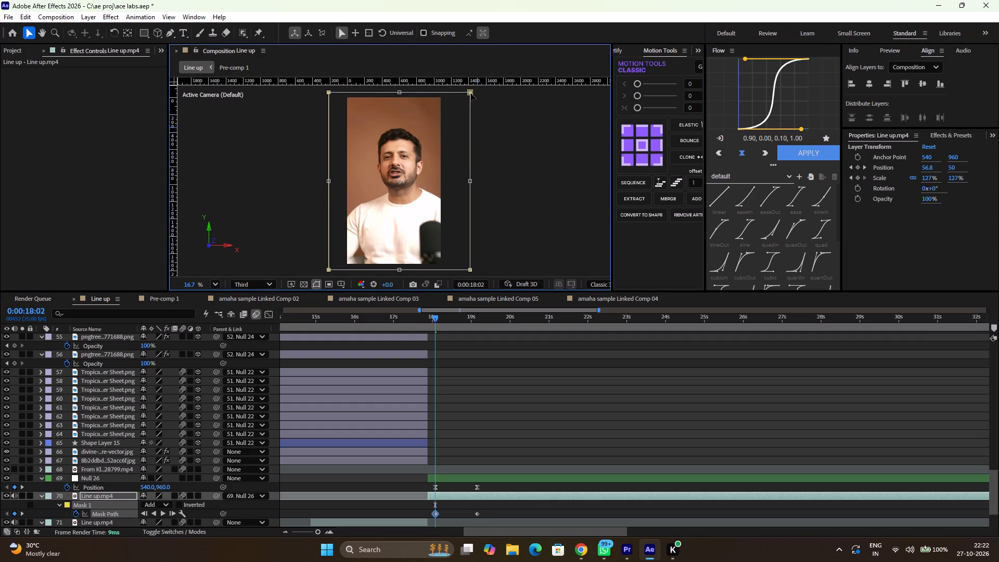
{"action": "left_click_drag", "start_coordinate": [471, 94], "coordinate": [471, 94]}
Apply the 0.90, 0.00, 0.10, 1.00 Flow easing curve to both Mask Path keyframes.
{"action": "left_click_drag", "start_coordinate": [423, 507], "coordinate": [505, 518]}
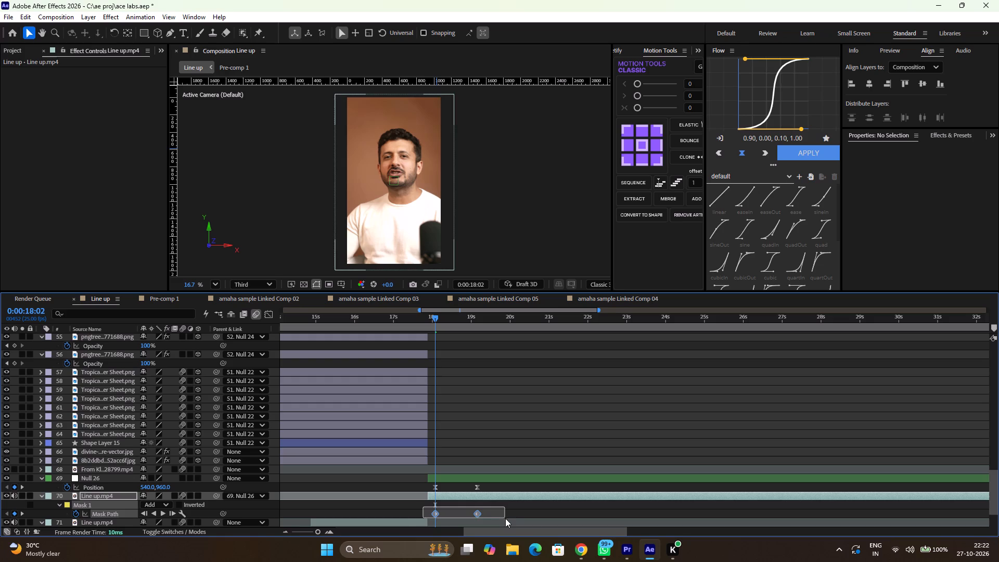
{"action": "left_click_drag", "start_coordinate": [505, 518], "coordinate": [506, 518]}
{"action": "left_click", "coordinate": [810, 149]}
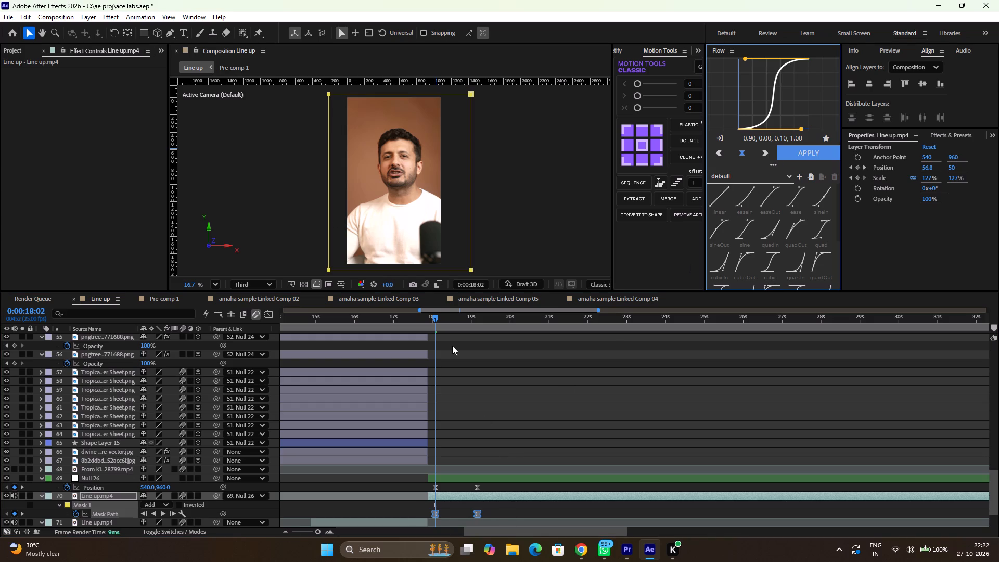
Preview the combined slide and mask animation from 0:00:17:10 and again from 0:00:17:20.
{"action": "left_click_drag", "start_coordinate": [434, 317], "coordinate": [453, 322]}
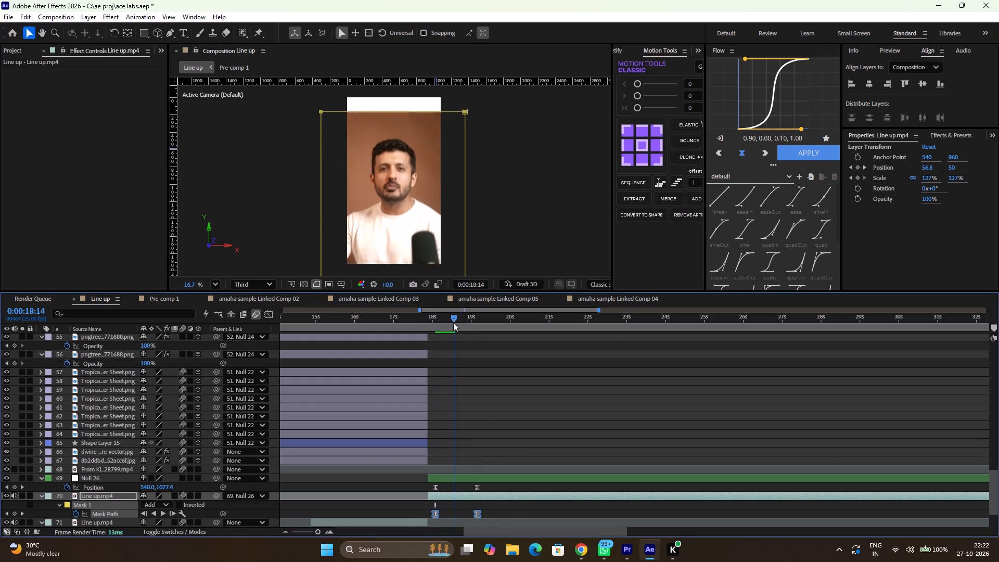
{"action": "left_click_drag", "start_coordinate": [453, 322], "coordinate": [407, 341]}
{"action": "key", "text": "space"}
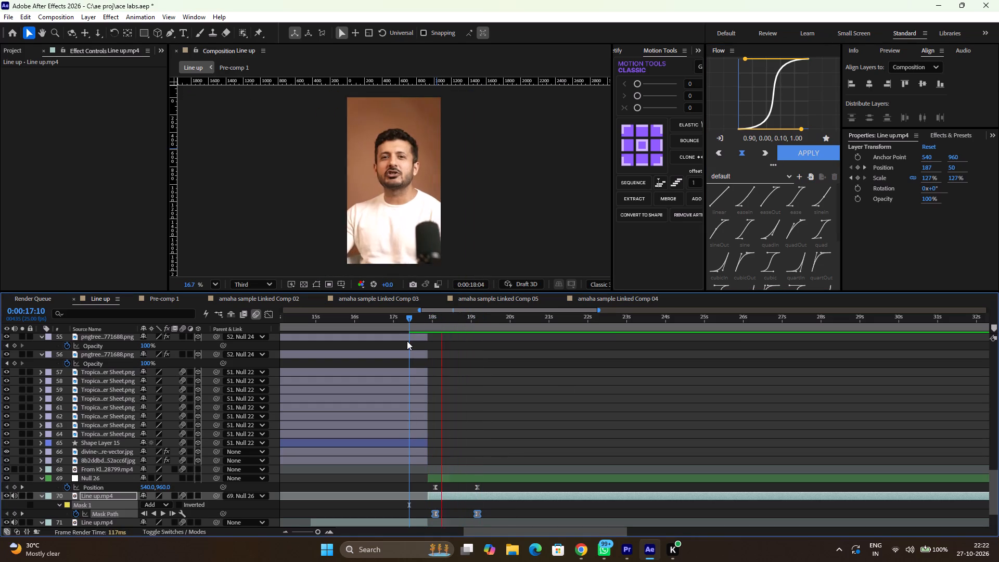
{"action": "key", "text": "space"}
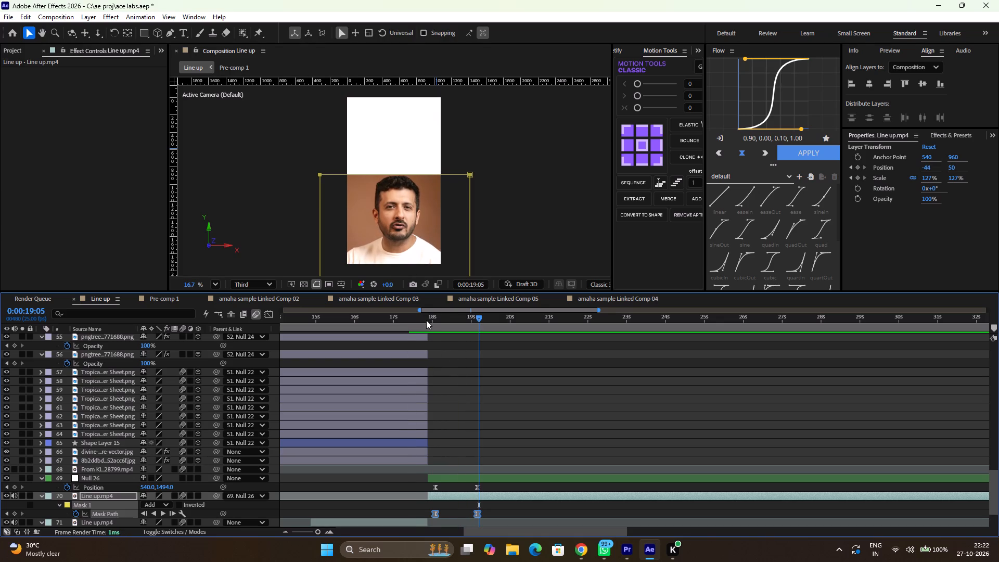
{"action": "double_click", "coordinate": [425, 318]}
{"action": "key", "text": "space"}
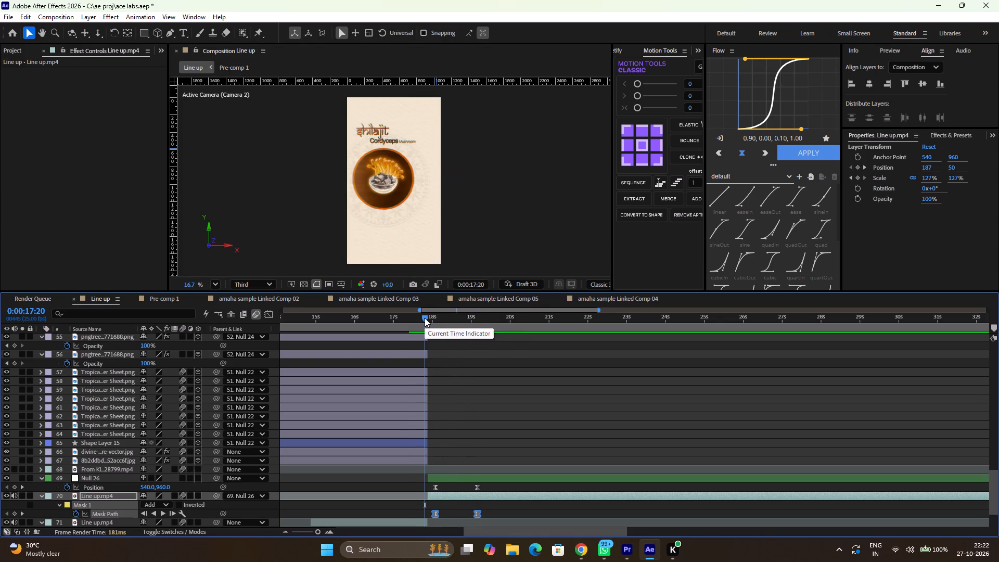
{"action": "key", "text": "space"}
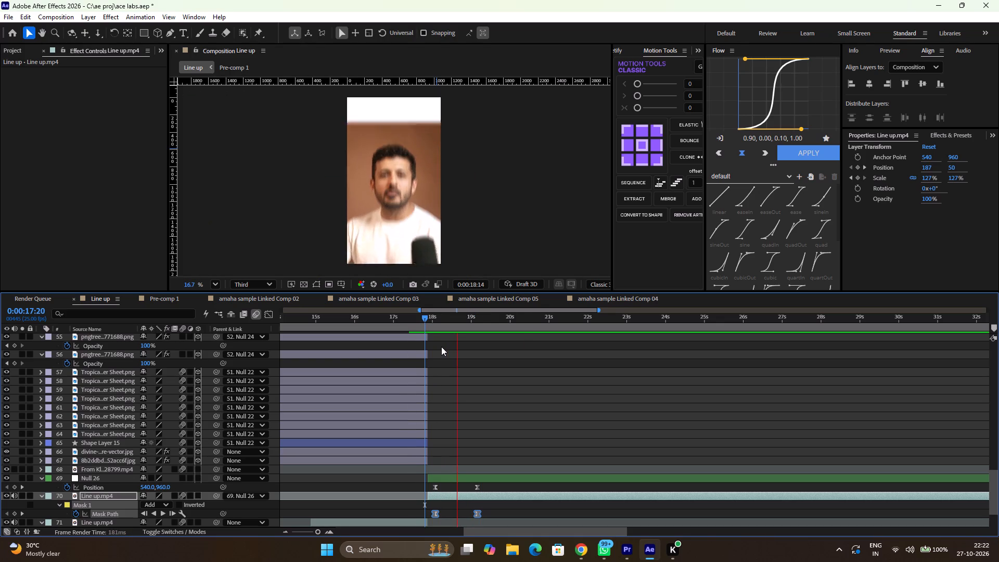
{"action": "key", "text": "space"}
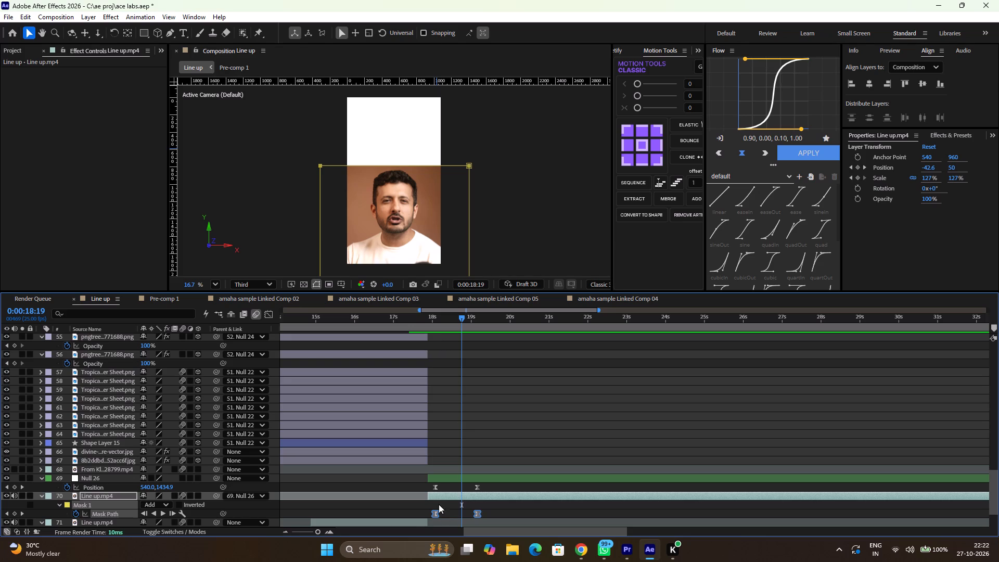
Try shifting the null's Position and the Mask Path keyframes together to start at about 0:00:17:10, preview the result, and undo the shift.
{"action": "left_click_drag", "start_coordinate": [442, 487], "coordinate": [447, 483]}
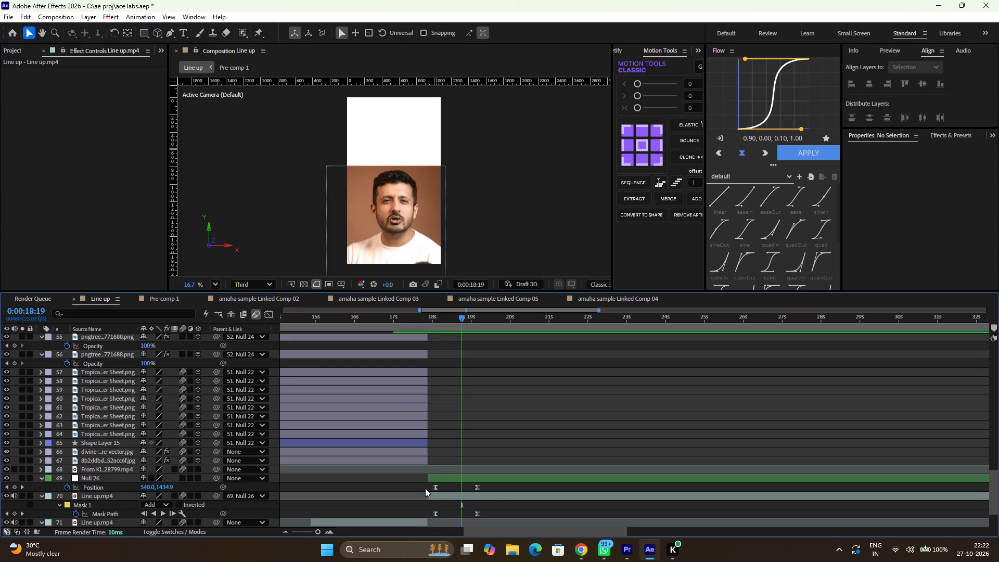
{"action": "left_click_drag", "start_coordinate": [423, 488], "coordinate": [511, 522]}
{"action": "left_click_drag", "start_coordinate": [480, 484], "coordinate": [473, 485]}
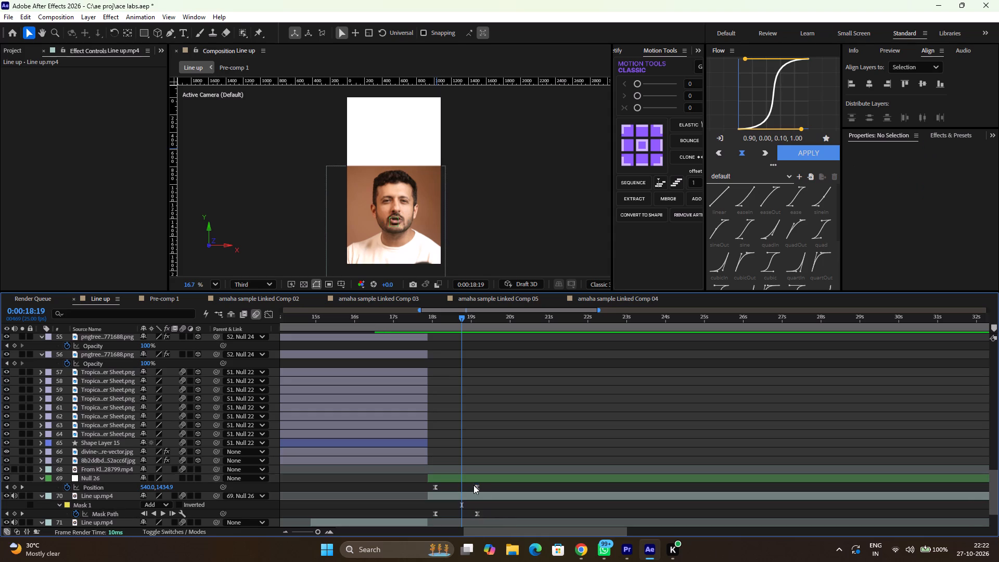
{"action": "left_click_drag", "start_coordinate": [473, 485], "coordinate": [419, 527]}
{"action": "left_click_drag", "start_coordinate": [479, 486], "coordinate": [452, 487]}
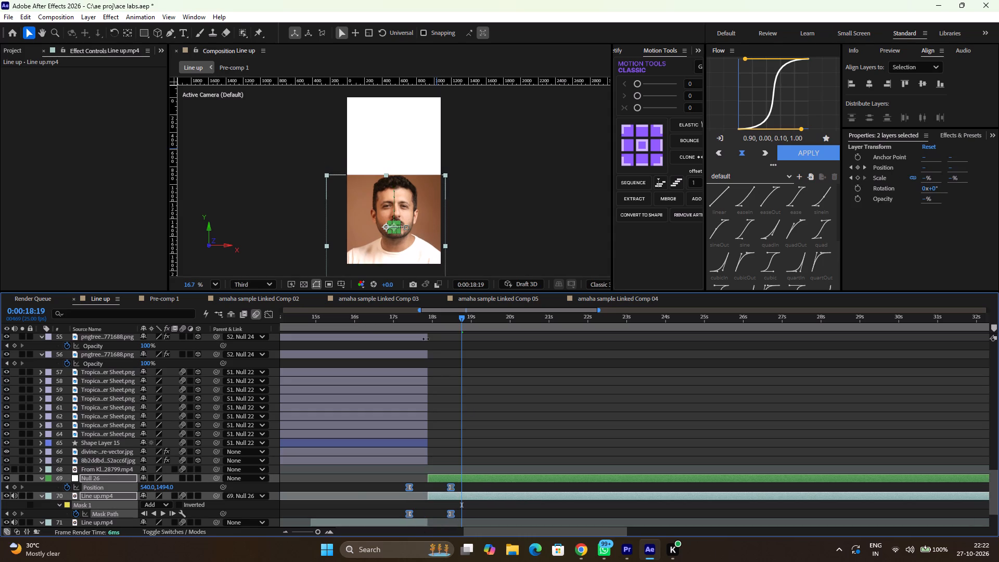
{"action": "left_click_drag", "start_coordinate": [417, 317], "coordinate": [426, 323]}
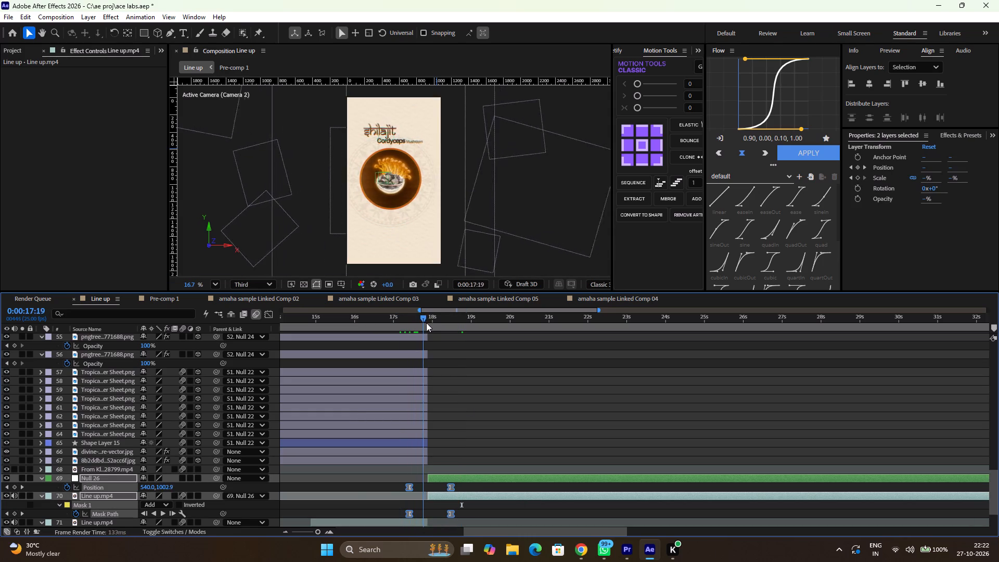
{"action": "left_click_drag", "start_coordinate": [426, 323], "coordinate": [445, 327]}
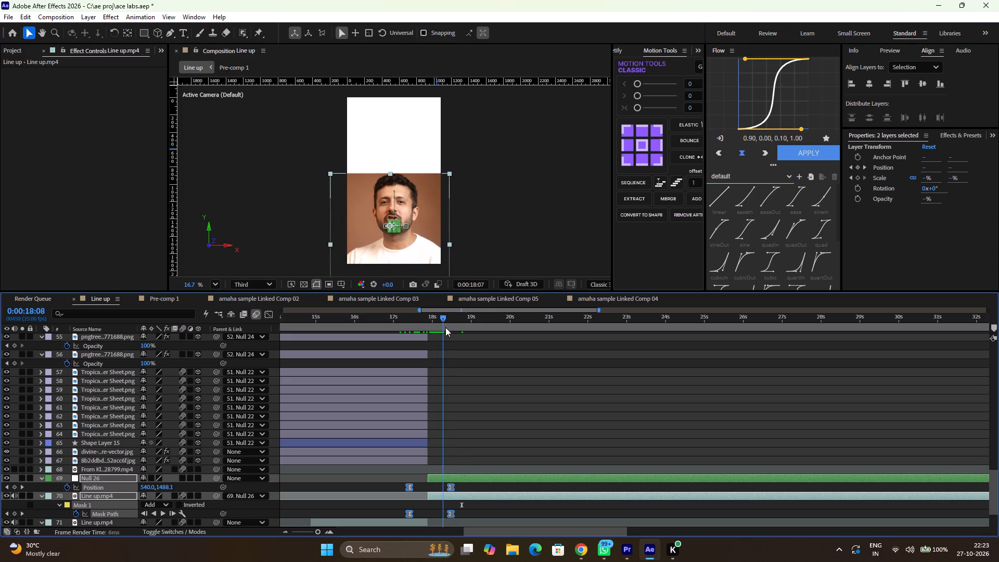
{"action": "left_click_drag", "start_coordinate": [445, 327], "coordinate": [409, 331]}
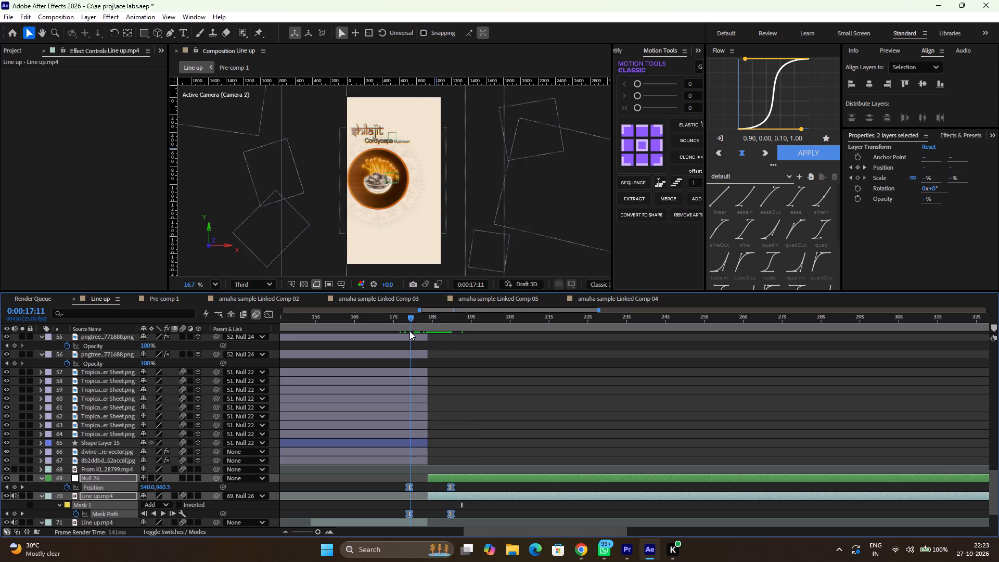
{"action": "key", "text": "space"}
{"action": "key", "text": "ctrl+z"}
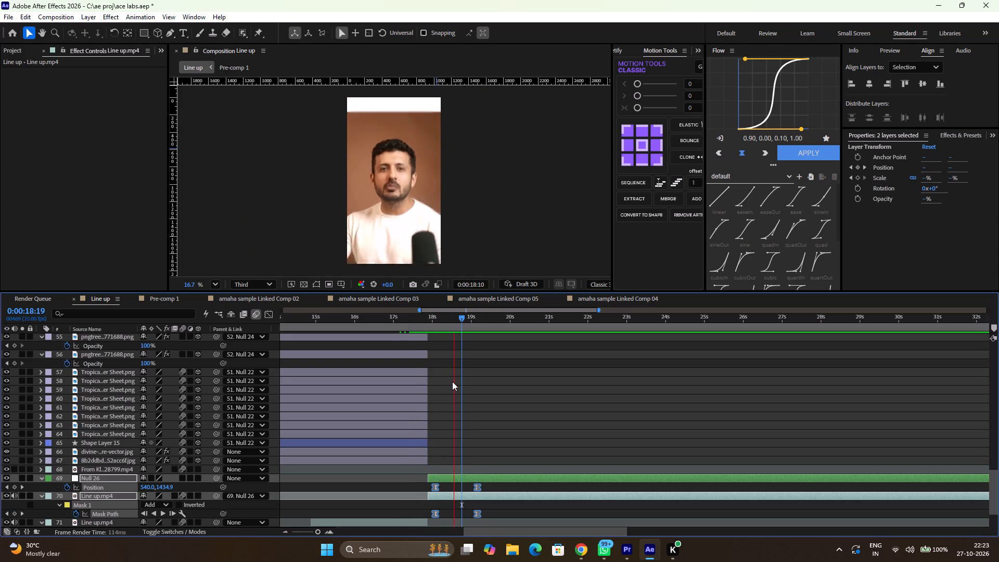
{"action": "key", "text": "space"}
Preview the slide and mask animation from 0:00:17:20, and select the null layer.
{"action": "left_click", "coordinate": [424, 321]}
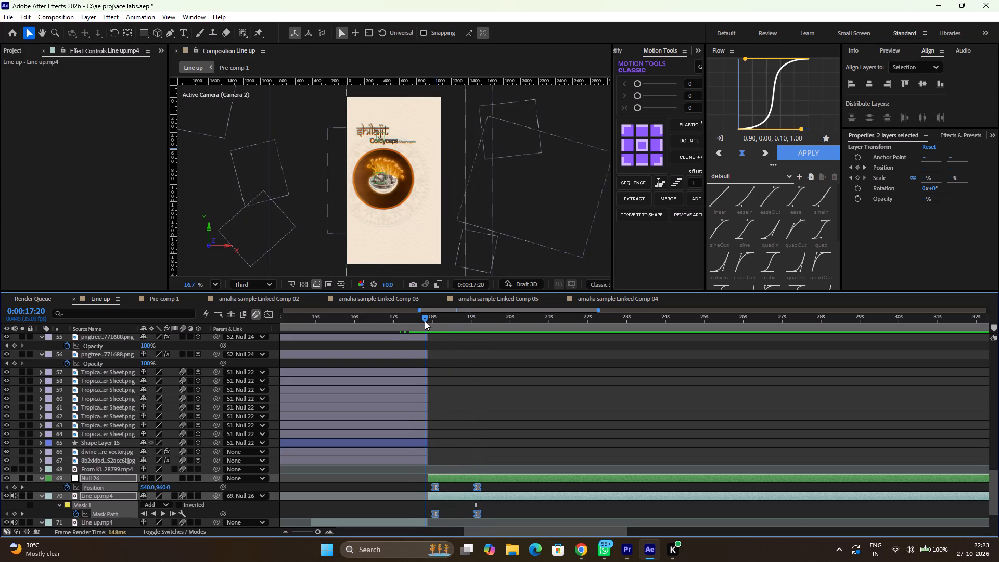
{"action": "key", "text": "space"}
{"action": "key", "text": "space"}
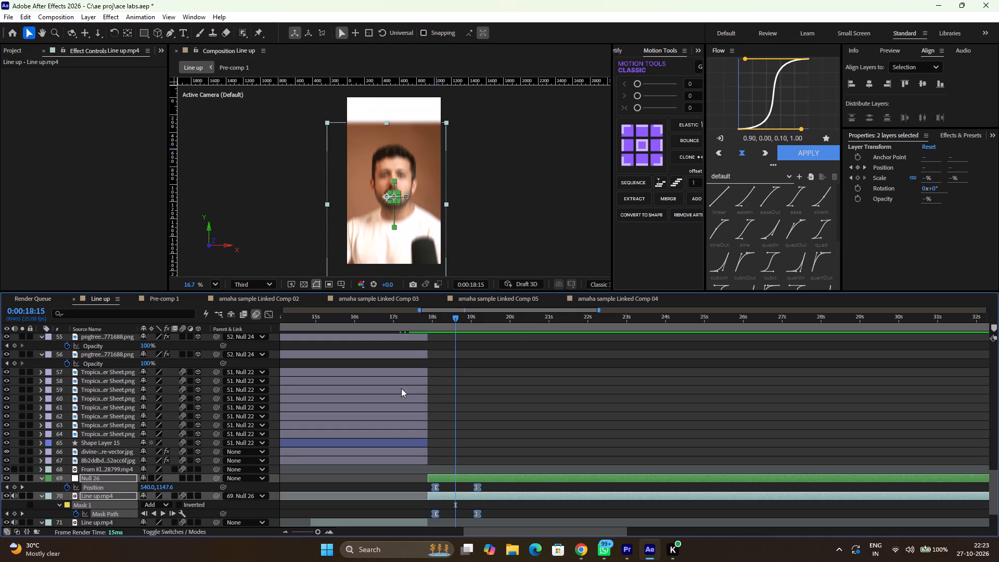
{"action": "left_click", "coordinate": [453, 504]}
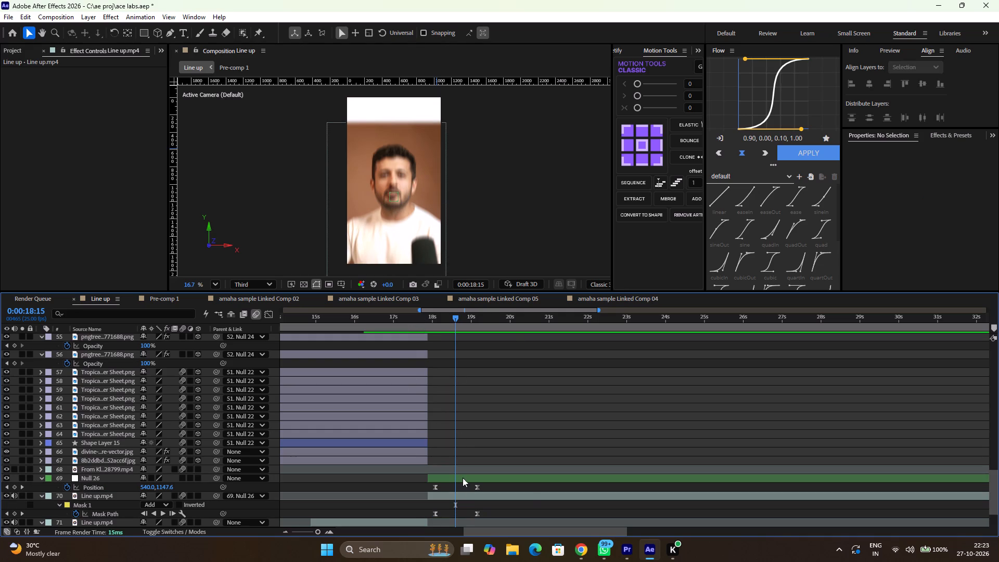
{"action": "left_click", "coordinate": [464, 476]}
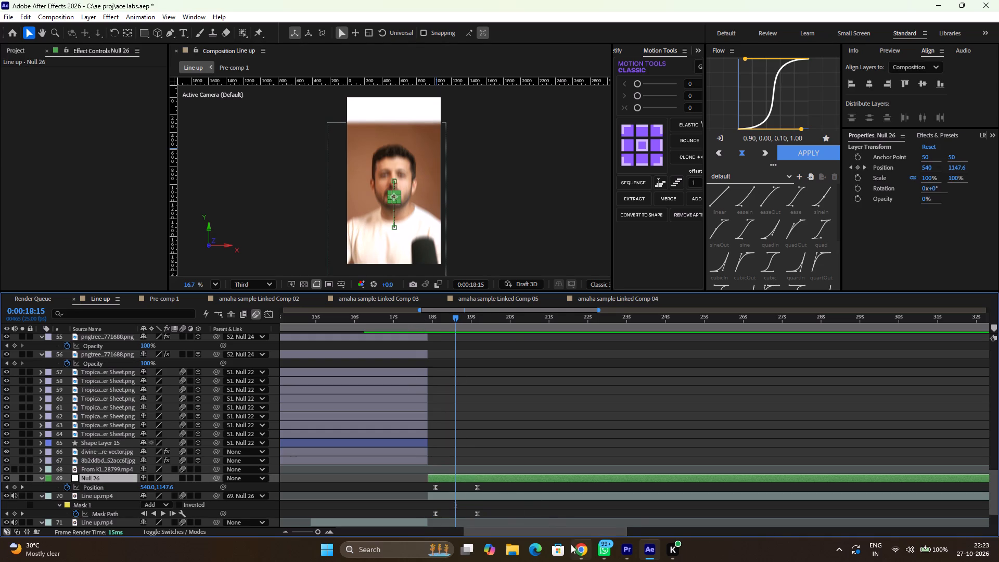
Switch to the Zepto page in Chrome and check the order's delivery status.
{"action": "left_click", "coordinate": [575, 548]}
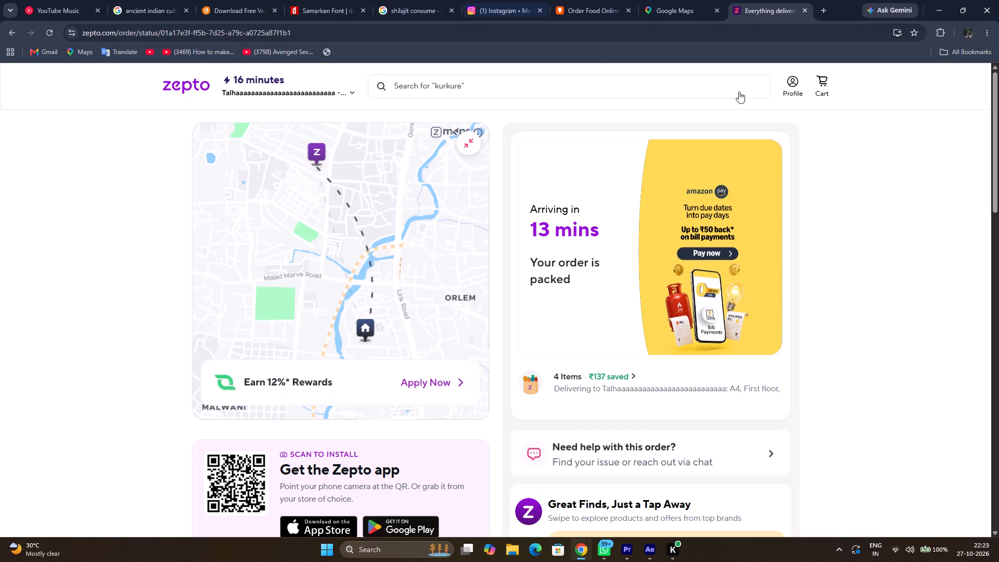
Play Metallica's Fade To Black from the YouTube Music queue.
{"action": "left_click", "coordinate": [824, 9]}
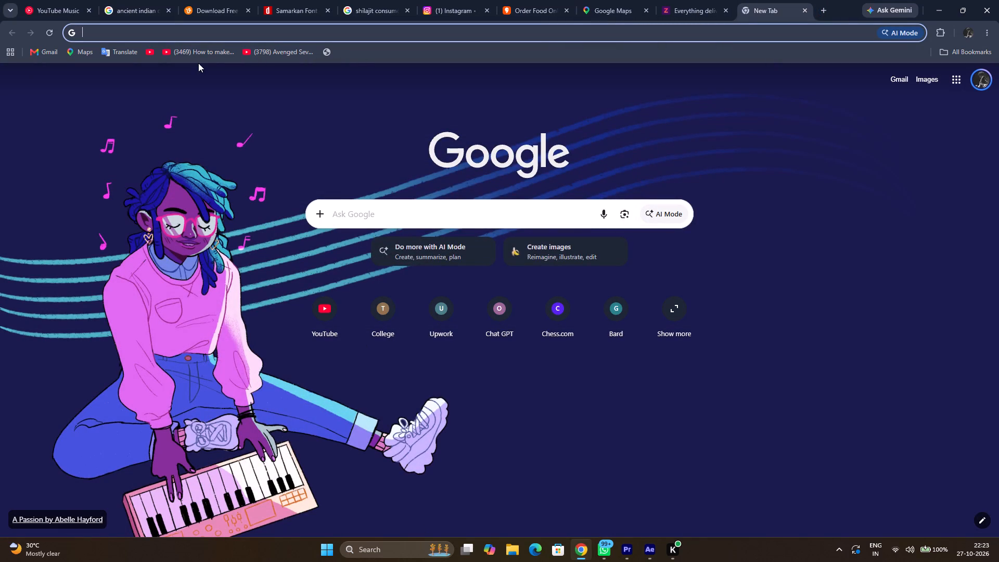
{"action": "left_click", "coordinate": [40, 4]}
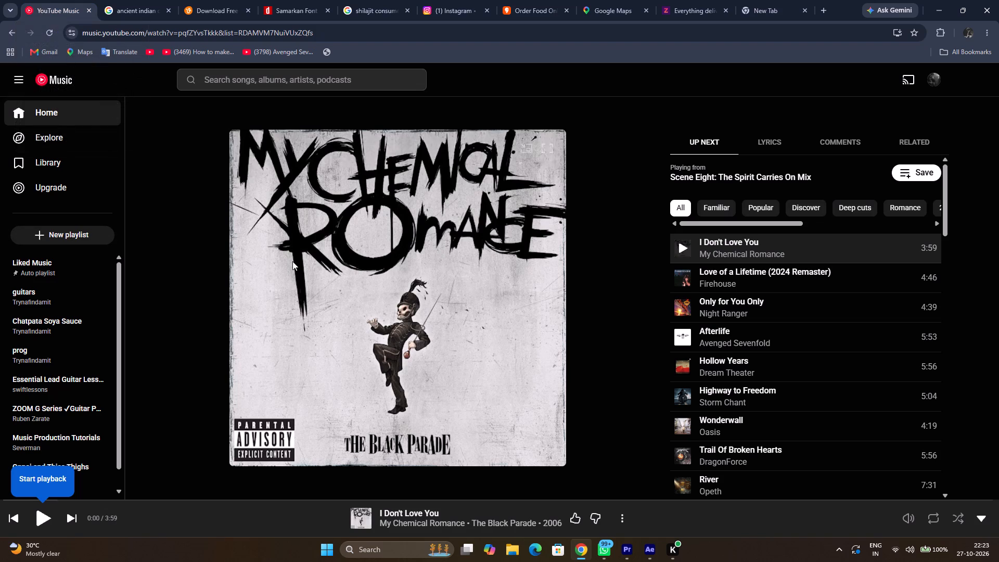
{"action": "left_click", "coordinate": [292, 261]}
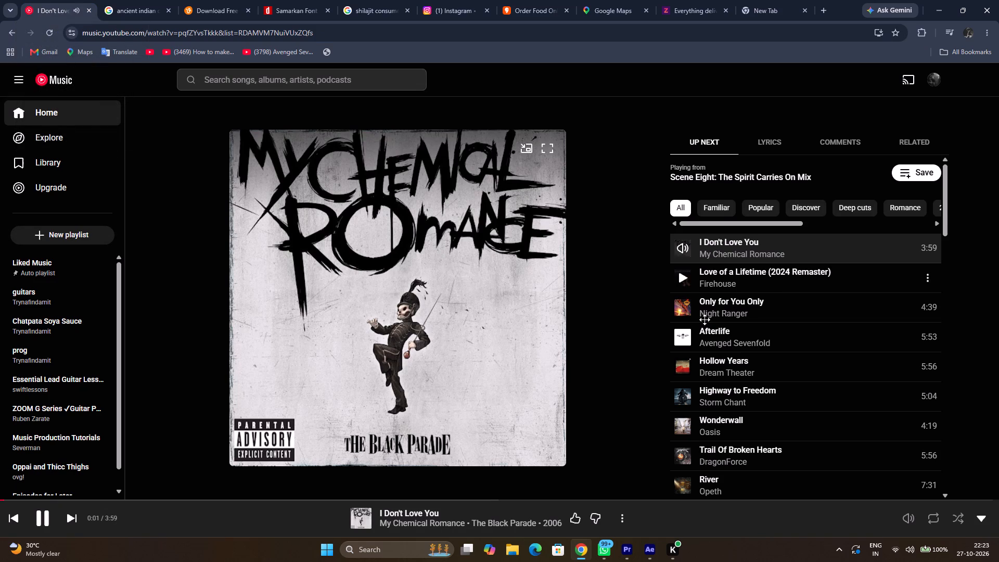
{"action": "scroll", "coordinate": [697, 406], "scroll_direction": "down", "scroll_amount": 1}
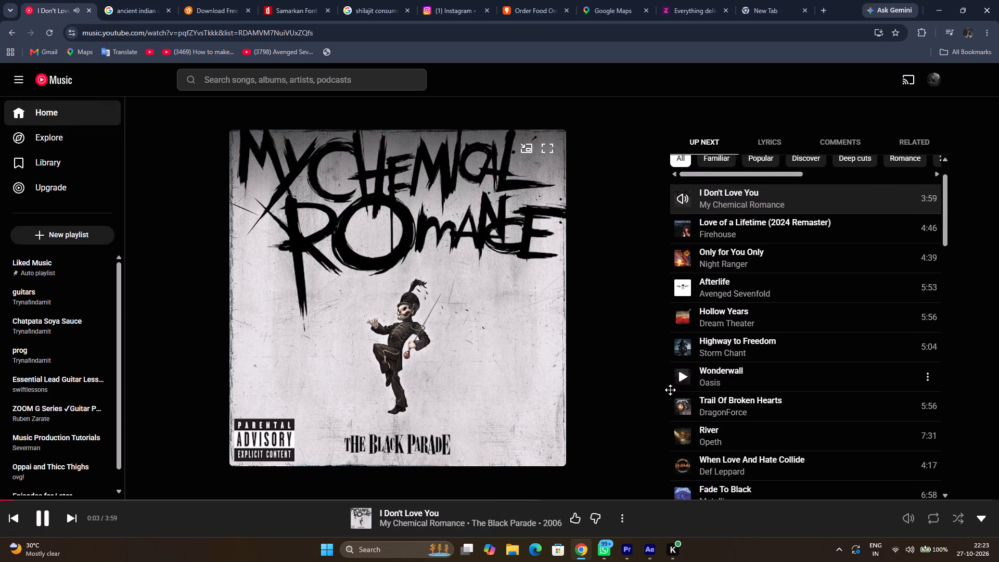
{"action": "scroll", "coordinate": [670, 390], "scroll_direction": "down", "scroll_amount": 1}
{"action": "left_click", "coordinate": [689, 365]}
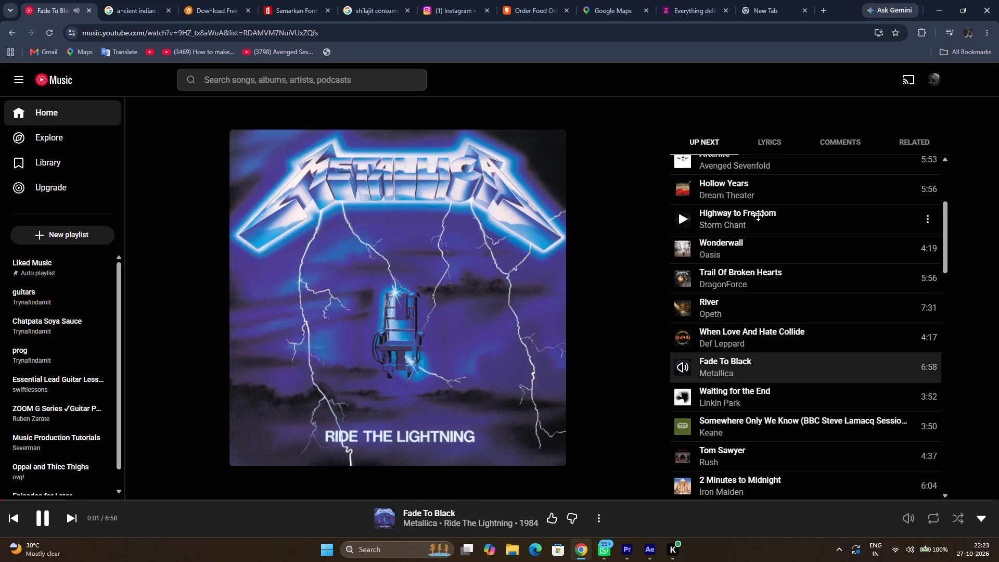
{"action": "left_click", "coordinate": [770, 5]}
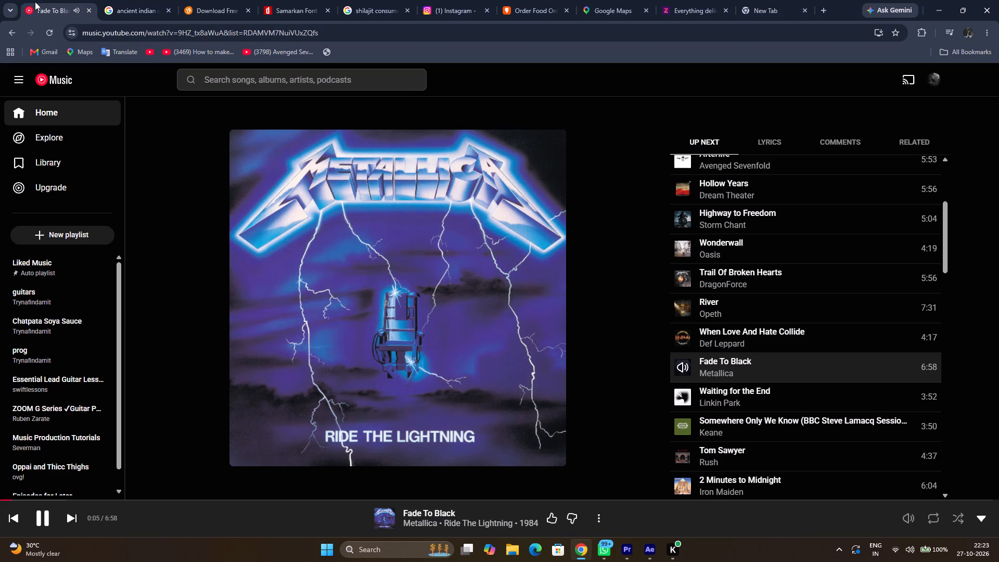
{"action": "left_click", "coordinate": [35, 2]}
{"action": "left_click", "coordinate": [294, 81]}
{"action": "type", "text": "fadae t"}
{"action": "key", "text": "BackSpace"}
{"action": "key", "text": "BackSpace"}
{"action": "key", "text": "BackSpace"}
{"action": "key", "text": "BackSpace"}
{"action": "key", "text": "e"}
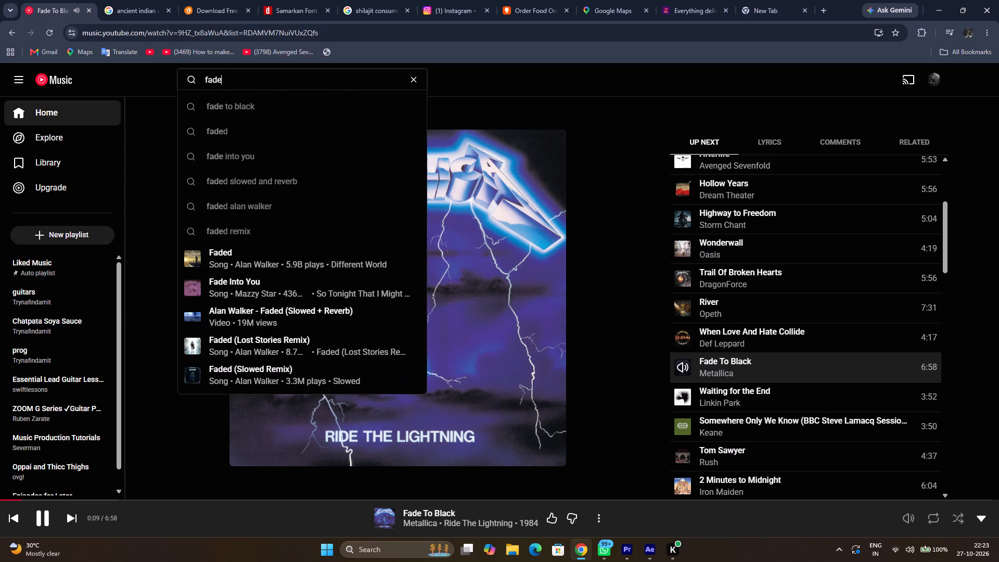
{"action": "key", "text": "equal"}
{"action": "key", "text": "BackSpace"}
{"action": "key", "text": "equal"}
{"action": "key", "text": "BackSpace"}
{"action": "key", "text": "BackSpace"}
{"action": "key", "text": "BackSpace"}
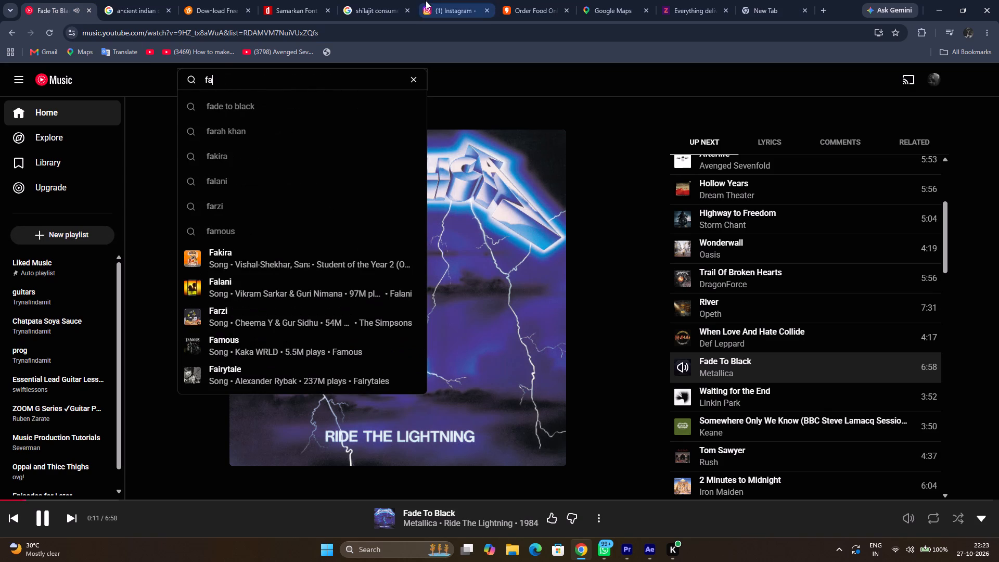
Draft a Google AI Mode question about making a video clip's position and scale keyframes move in 12 fps rather than 60 fps.
{"action": "left_click", "coordinate": [757, 2]}
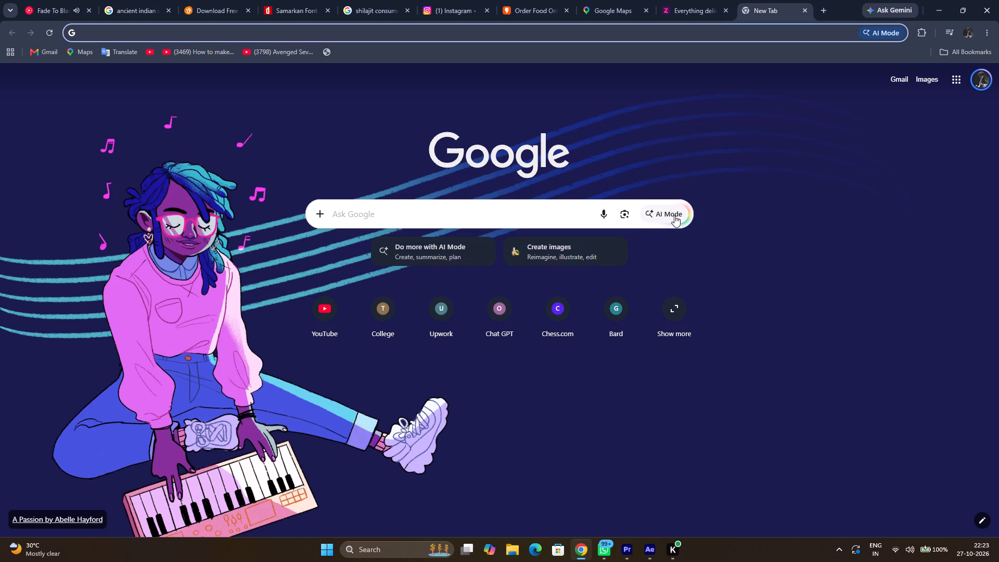
{"action": "left_click", "coordinate": [674, 215]}
{"action": "type", "text": "I have a video clip and I have added"}
{"action": "key", "text": "space"}
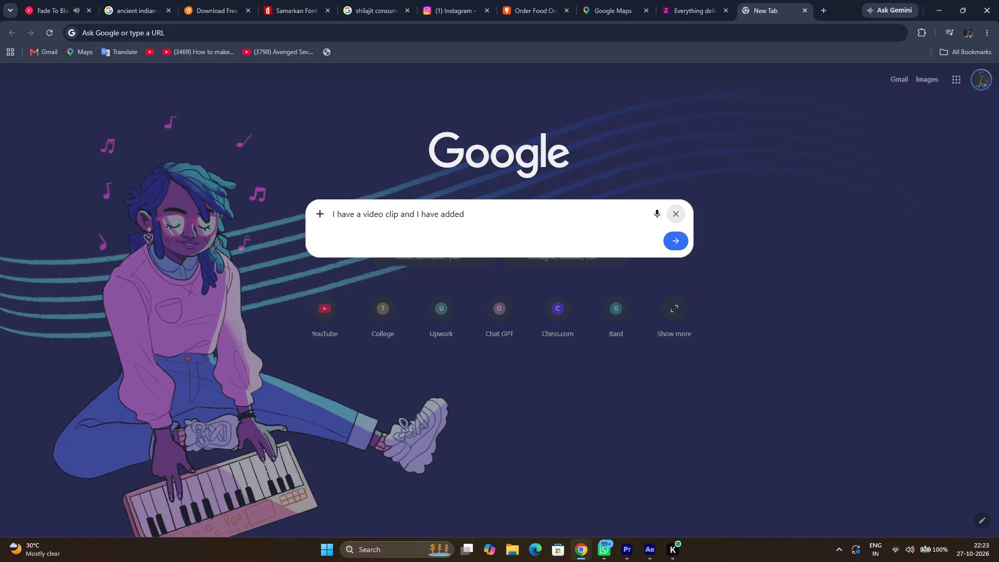
{"action": "type", "text": "some position and scale keyframes now I want the key"}
{"action": "type", "text": "framew s"}
{"action": "key", "text": "BackSpace"}
{"action": "key", "text": "BackSpace"}
{"action": "key", "text": "BackSpace"}
{"action": "type", "text": "s to move in 12 fs"}
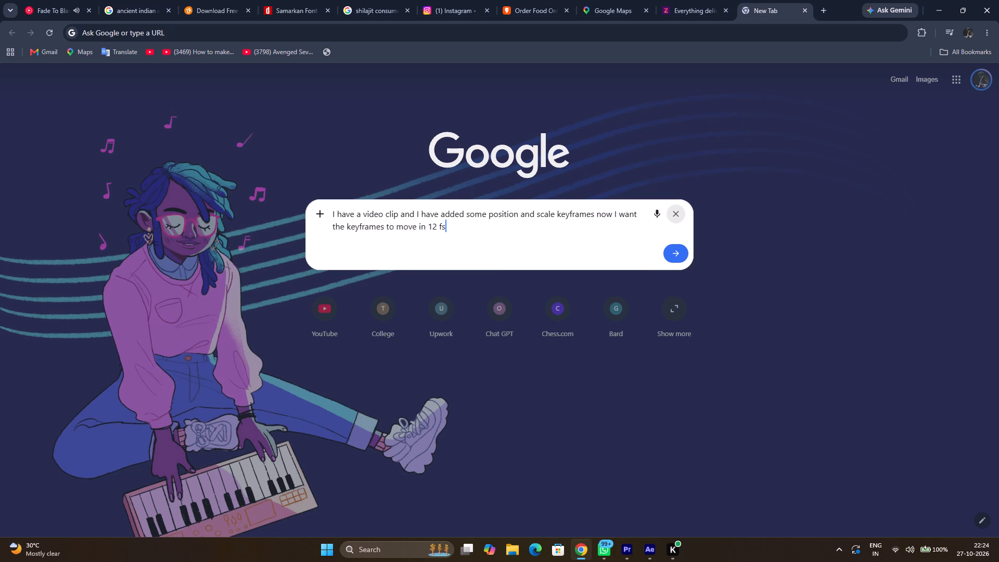
{"action": "key", "text": "BackSpace"}
{"action": "key", "text": "BackSpace"}
{"action": "type", "text": "fps rater"}
{"action": "key", "text": "BackSpace"}
{"action": "key", "text": "BackSpace"}
{"action": "type", "text": "her then"}
{"action": "key", "text": "space"}
{"action": "type", "text": "60 fps and on top o fth"}
{"action": "key", "text": "BackSpace"}
{"action": "key", "text": "BackSpace"}
{"action": "key", "text": "BackSpace"}
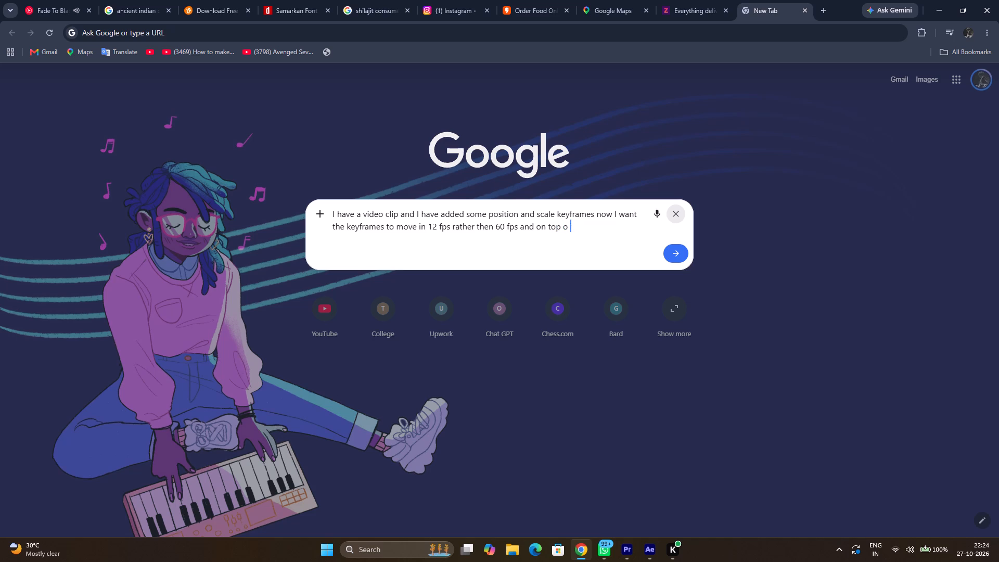
{"action": "key", "text": "BackSpace"}
Add that posterize time is unwanted because only the position and scale keyframes, not the whole video, should move in 12 fps, and submit the question.
{"action": "type", "text": "f that I dont want to use posteri"}
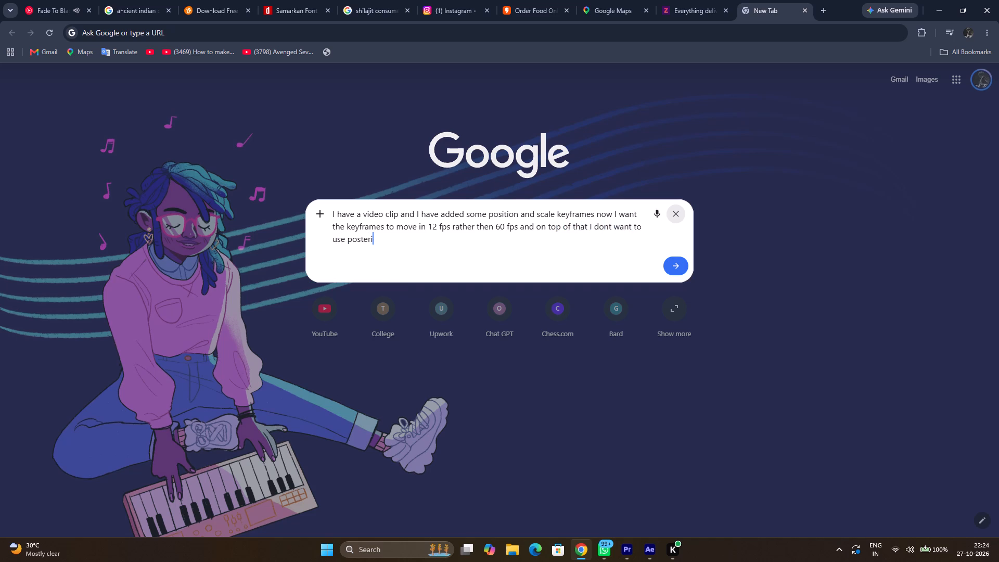
{"action": "type", "text": "ze th"}
{"action": "key", "text": "BackSpace"}
{"action": "type", "text": "ime for it"}
{"action": "key", "text": "space"}
{"action": "type", "text": "I want the"}
{"action": "key", "text": "space"}
{"action": "key", "text": "BackSpace"}
{"action": "key", "text": "BackSpace"}
{"action": "key", "text": "BackSpace"}
{"action": "key", "text": "BackSpace"}
{"action": "key", "text": "BackSpace"}
{"action": "key", "text": "BackSpace"}
{"action": "key", "text": "BackSpace"}
{"action": "key", "text": "BackSpace"}
{"action": "key", "text": "BackSpace"}
{"action": "key", "text": "BackSpace"}
{"action": "key", "text": "BackSpace"}
{"action": "key", "text": "BackSpace"}
{"action": "key", "text": "BackSpace"}
{"action": "key", "text": "BackSpace"}
{"action": "type", "text": "as i"}
{"action": "key", "text": "space"}
{"action": "key", "text": "BackSpace"}
{"action": "key", "text": "BackSpace"}
{"action": "type", "text": "I dont want the whole vif"}
{"action": "key", "text": "BackSpace"}
{"action": "type", "text": "d to move im"}
{"action": "key", "text": "space"}
{"action": "key", "text": "BackSpace"}
{"action": "key", "text": "BackSpace"}
{"action": "type", "text": "n 12 fps just the mobve"}
{"action": "key", "text": "BackSpace"}
{"action": "key", "text": "BackSpace"}
{"action": "key", "text": "BackSpace"}
{"action": "key", "text": "BackSpace"}
{"action": "key", "text": "BackSpace"}
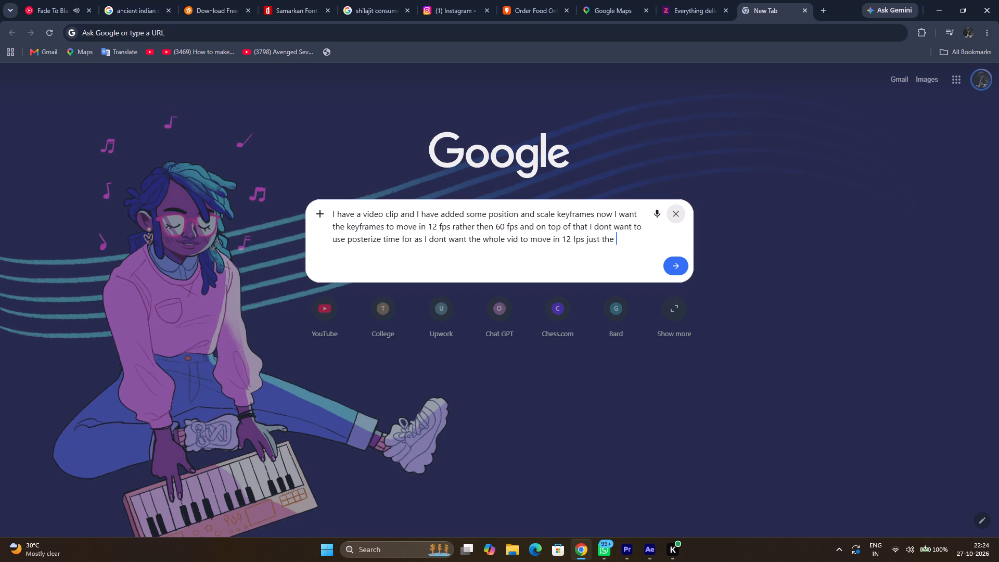
{"action": "type", "text": "position keyframes and the scale one"}
{"action": "key", "text": "space"}
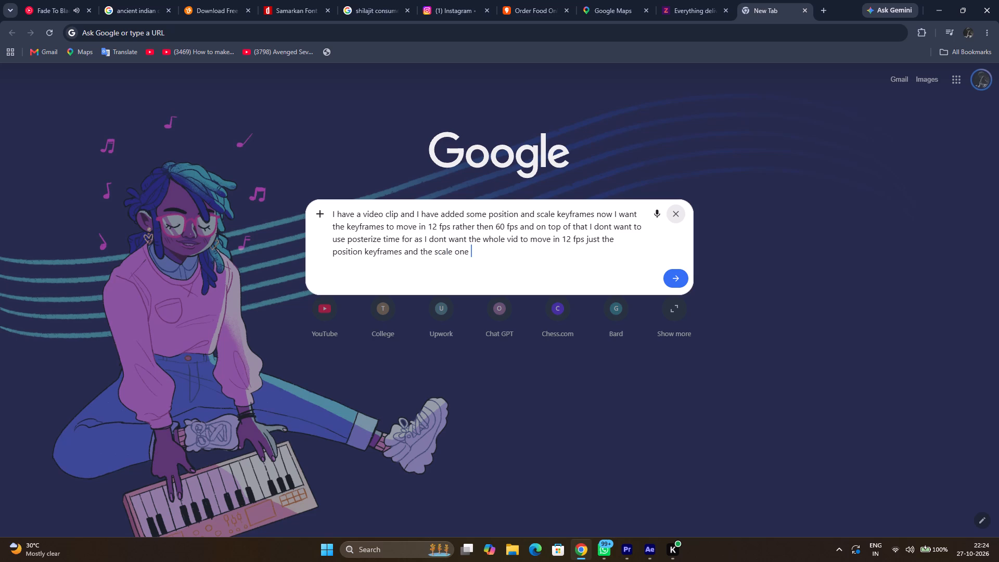
{"action": "key", "text": "BackSpace"}
{"action": "key", "text": "Return"}
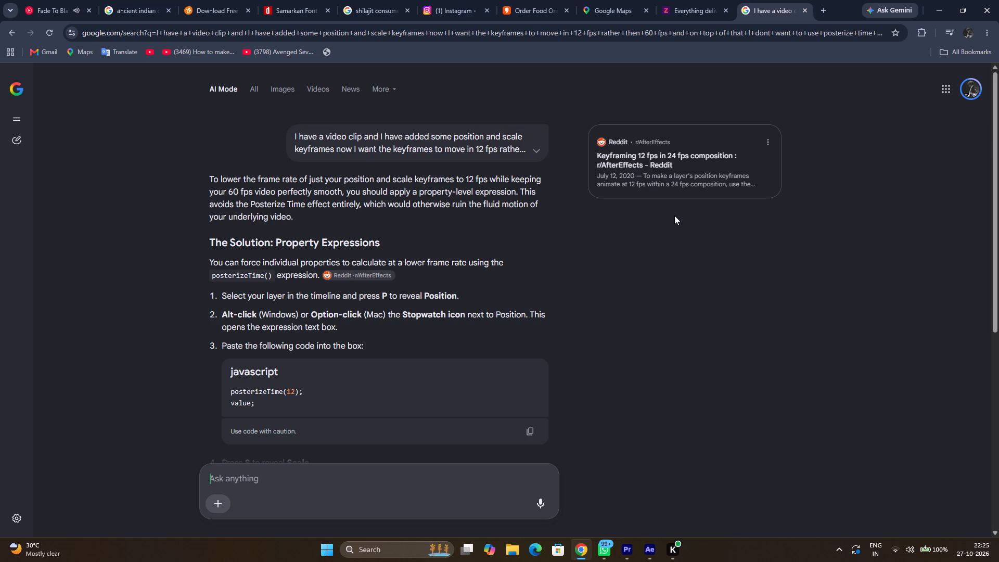
Copy the suggested posterizeTime(12); value; code and apply it as an expression on Null 26's Position in After Effects.
{"action": "scroll", "coordinate": [530, 271], "scroll_direction": "down", "scroll_amount": 4}
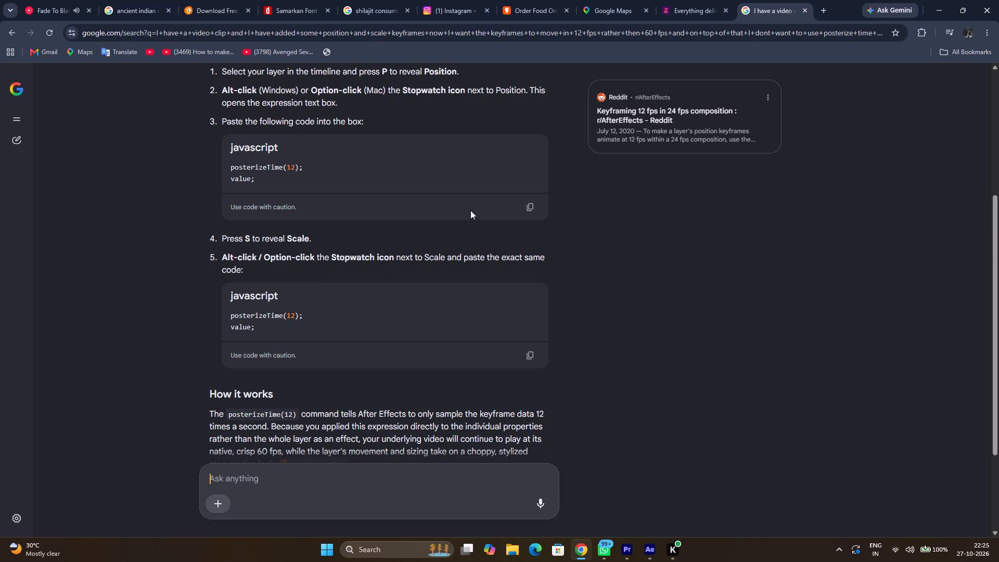
{"action": "left_click", "coordinate": [533, 209]}
{"action": "key", "text": "alt+Tab"}
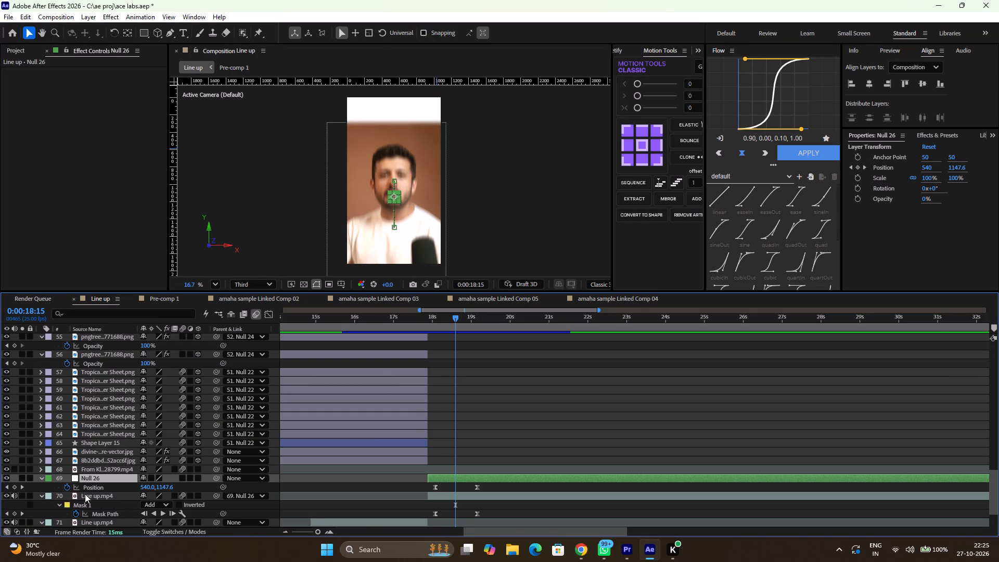
{"action": "left_click", "coordinate": [63, 487], "text": "alt"}
{"action": "key", "text": "ctrl+v"}
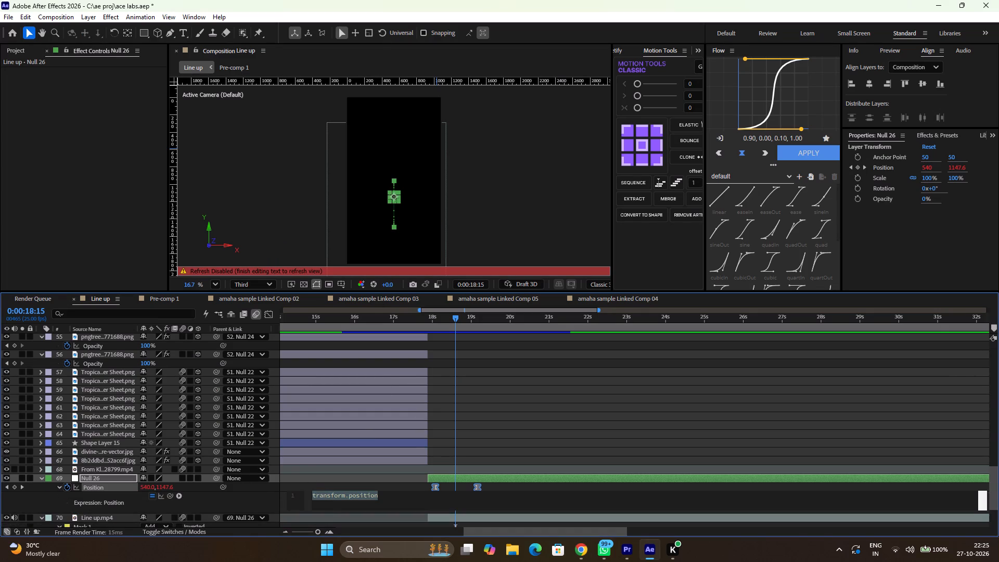
{"action": "left_click", "coordinate": [496, 406]}
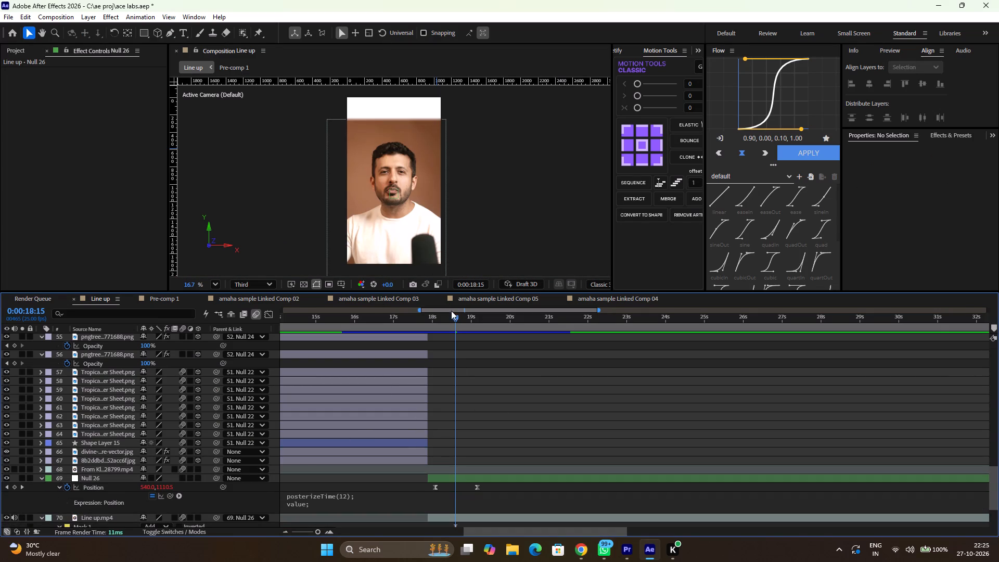
Scrub through the slide to check its stepped motion, then return to 0:00:18:02.
{"action": "left_click_drag", "start_coordinate": [451, 314], "coordinate": [465, 325]}
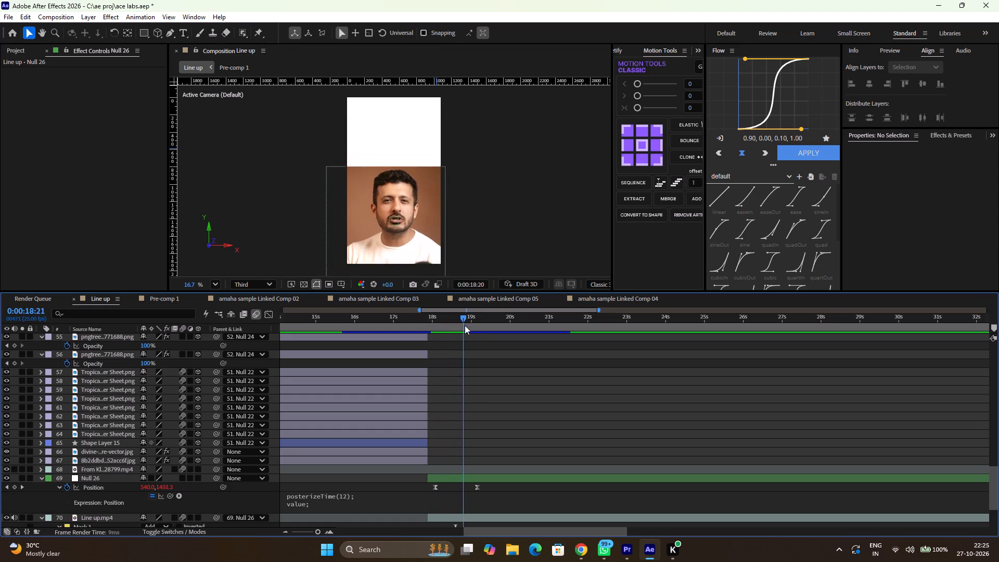
{"action": "left_click_drag", "start_coordinate": [465, 325], "coordinate": [435, 340]}
Inspect the effects on the pngtree image layers and the adjustment layers higher in the layer stack.
{"action": "scroll", "coordinate": [387, 384], "scroll_direction": "up", "scroll_amount": 1}
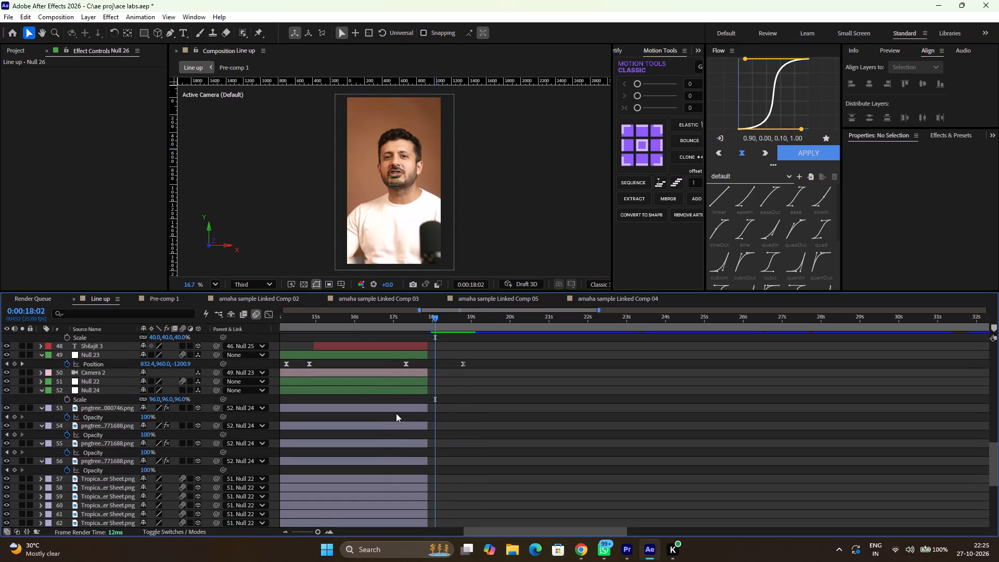
{"action": "left_click", "coordinate": [394, 426]}
{"action": "left_click", "coordinate": [390, 443]}
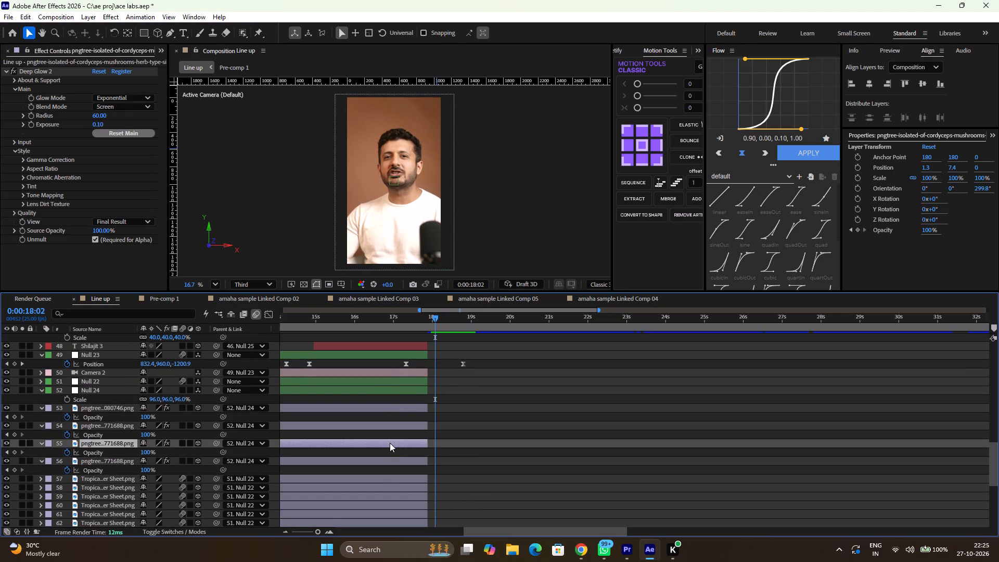
{"action": "left_click", "coordinate": [397, 408]}
{"action": "scroll", "coordinate": [400, 438], "scroll_direction": "up", "scroll_amount": 1}
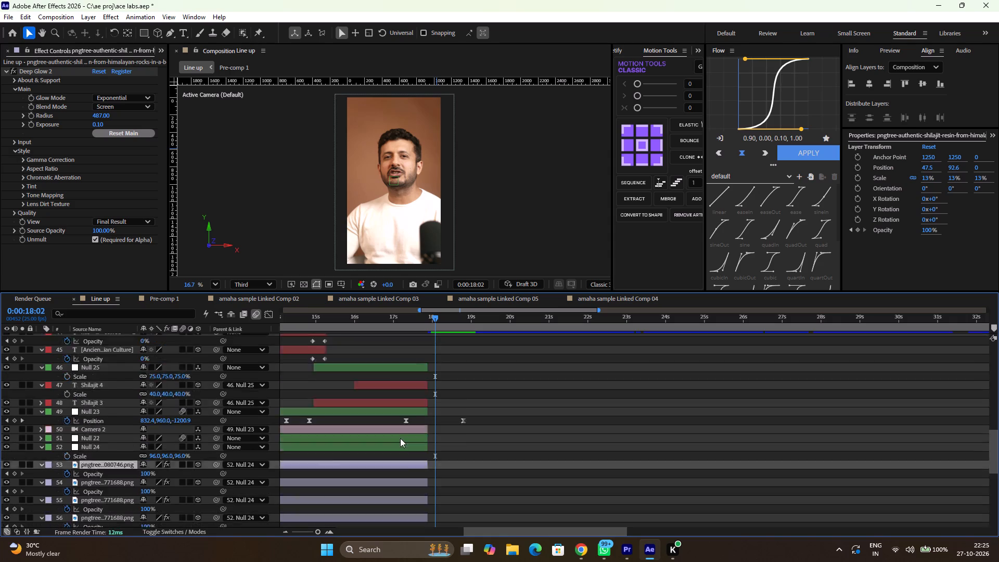
{"action": "scroll", "coordinate": [400, 438], "scroll_direction": "up", "scroll_amount": 1}
{"action": "left_click", "coordinate": [412, 400]}
{"action": "left_click", "coordinate": [413, 389]}
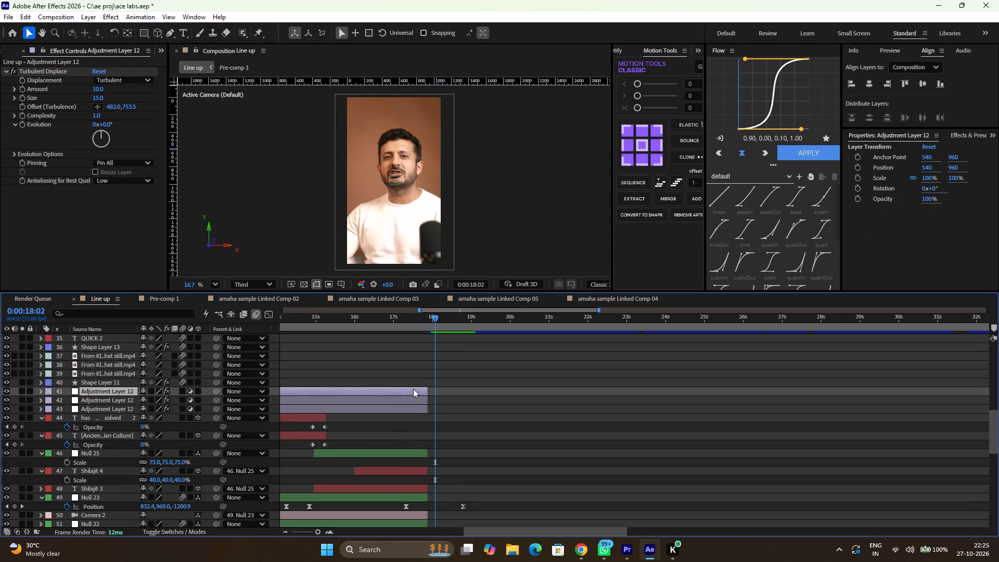
{"action": "scroll", "coordinate": [433, 426], "scroll_direction": "down", "scroll_amount": 5}
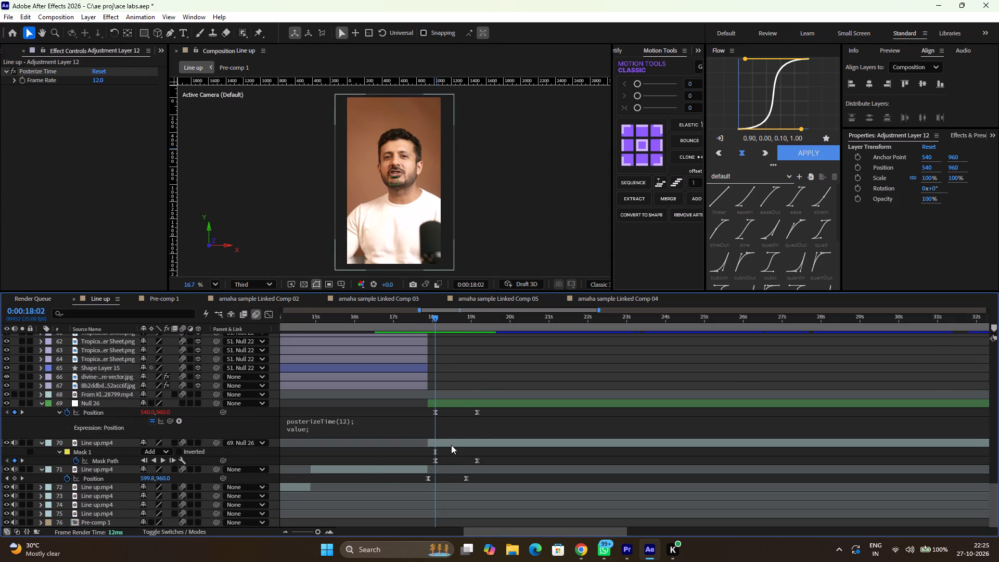
Reveal the modified properties of layer 70, Line up.mp4, and Null 26, and add the posterizeTime(12); value; expression to layer 70's Position.
{"action": "left_click", "coordinate": [451, 445]}
{"action": "type", "text": "uu"}
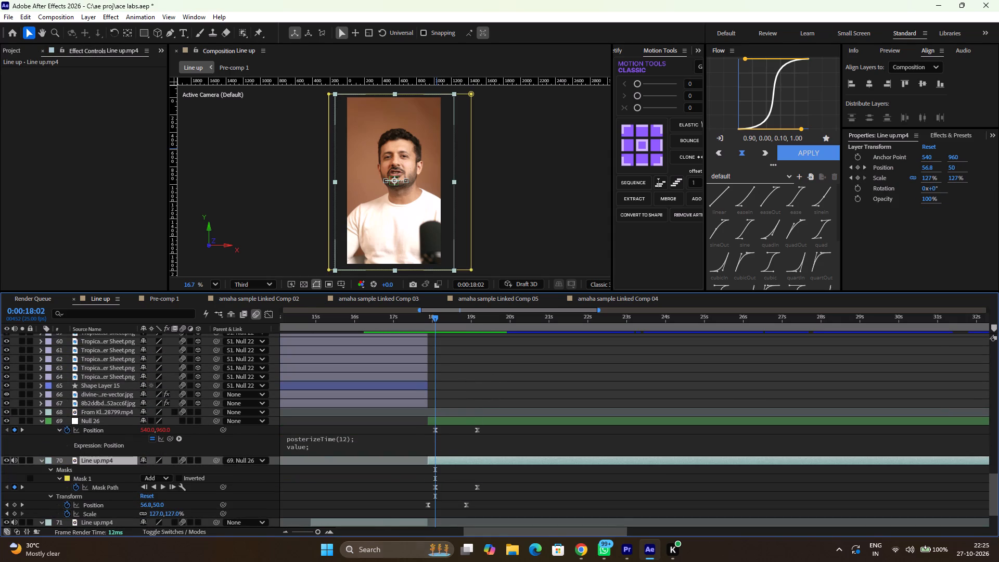
{"action": "scroll", "coordinate": [442, 515], "scroll_direction": "down", "scroll_amount": 1}
{"action": "left_click", "coordinate": [446, 385]}
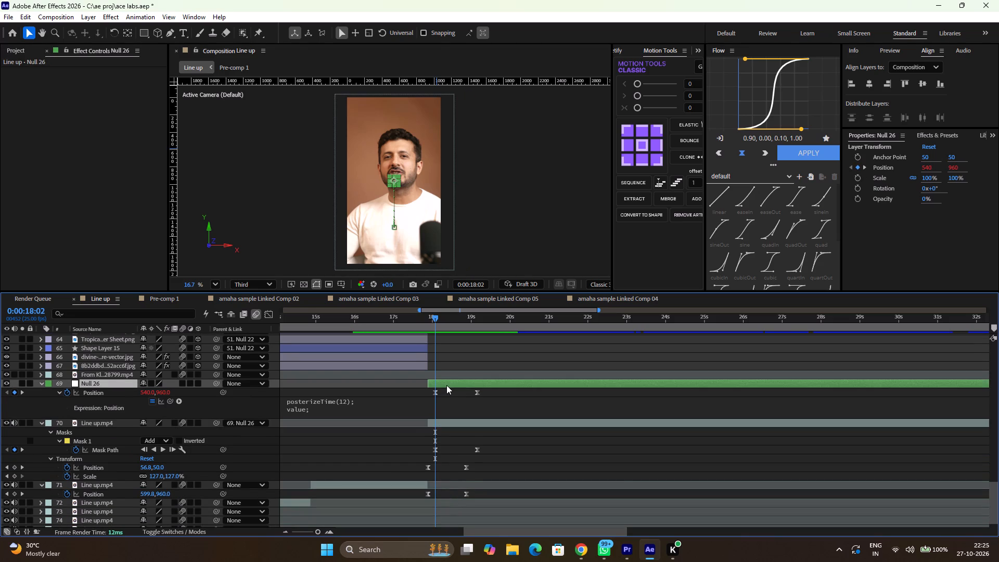
{"action": "type", "text": "uu"}
{"action": "scroll", "coordinate": [446, 385], "scroll_direction": "down", "scroll_amount": 1}
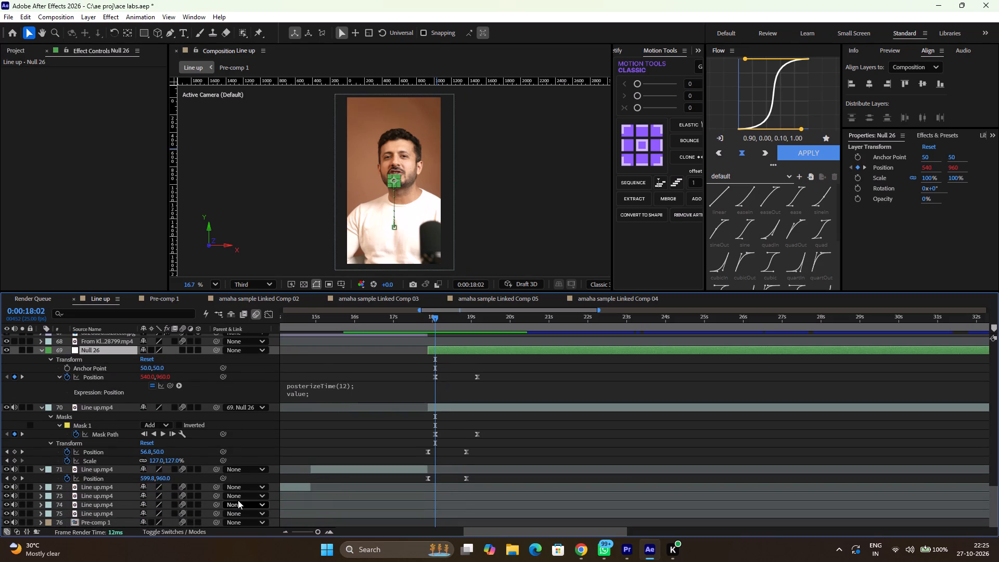
{"action": "left_click", "coordinate": [67, 452], "text": "alt"}
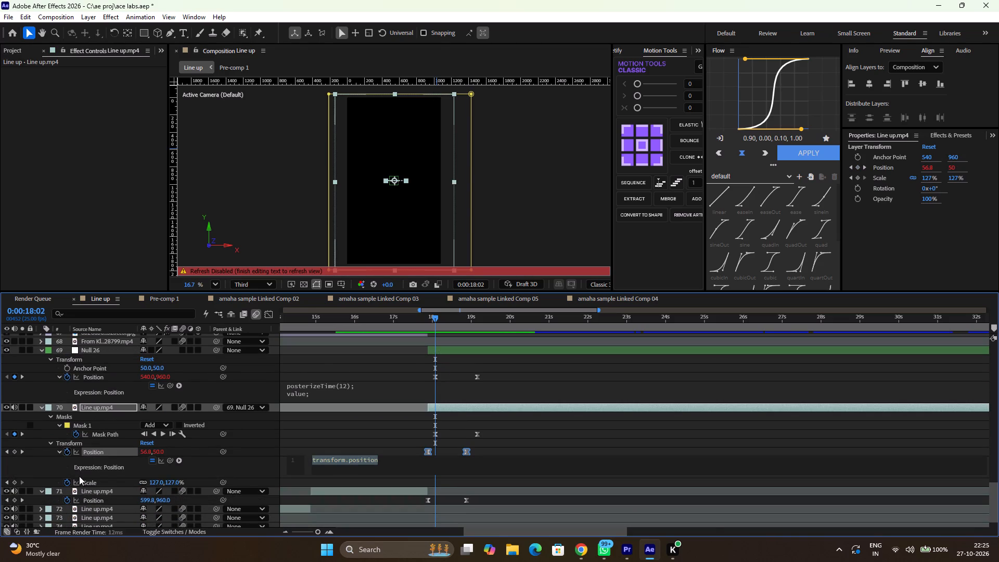
{"action": "key", "text": "ctrl+v"}
Add the posterizeTime(12); value; expression to the Scale of layer 70, Line up.mp4.
{"action": "left_click", "coordinate": [66, 483], "text": "alt"}
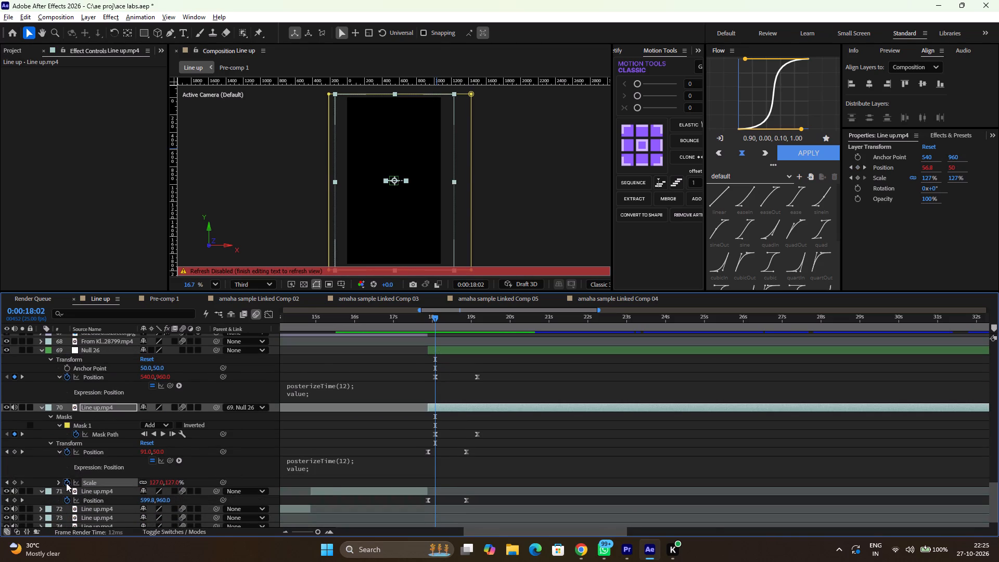
{"action": "key", "text": "ctrl+v"}
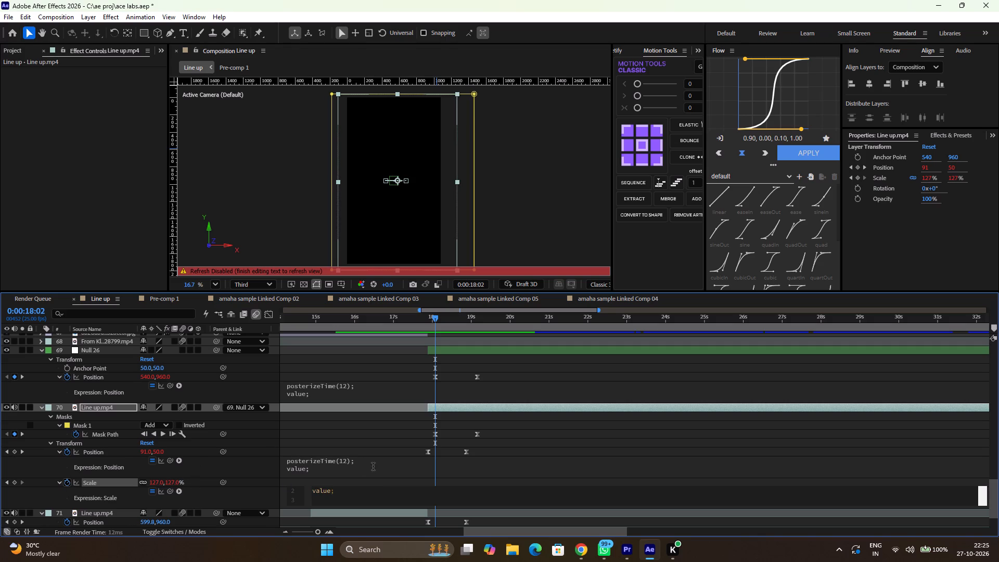
{"action": "left_click", "coordinate": [409, 476]}
Examine the Mask 1 path, Position and Scale keyframes of layer 70, Line up.mp4, moving between them in time.
{"action": "scroll", "coordinate": [456, 481], "scroll_direction": "down", "scroll_amount": 1}
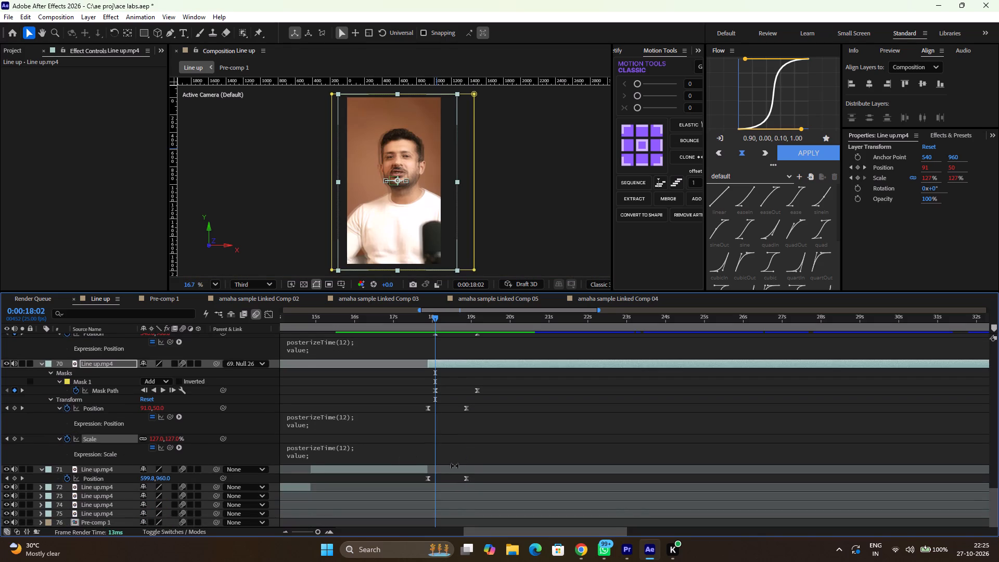
{"action": "left_click", "coordinate": [416, 471]}
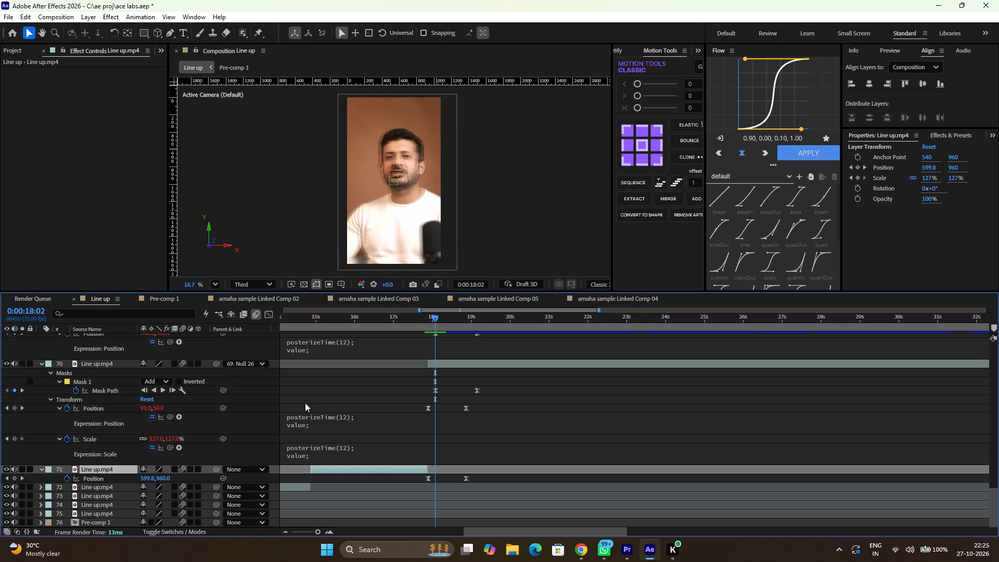
{"action": "left_click", "coordinate": [81, 401]}
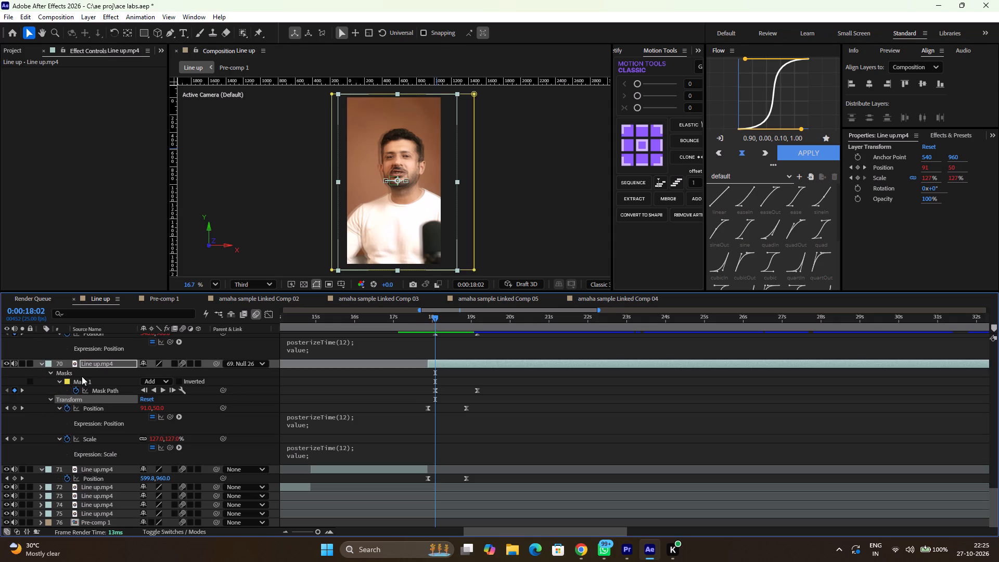
{"action": "left_click", "coordinate": [83, 381]}
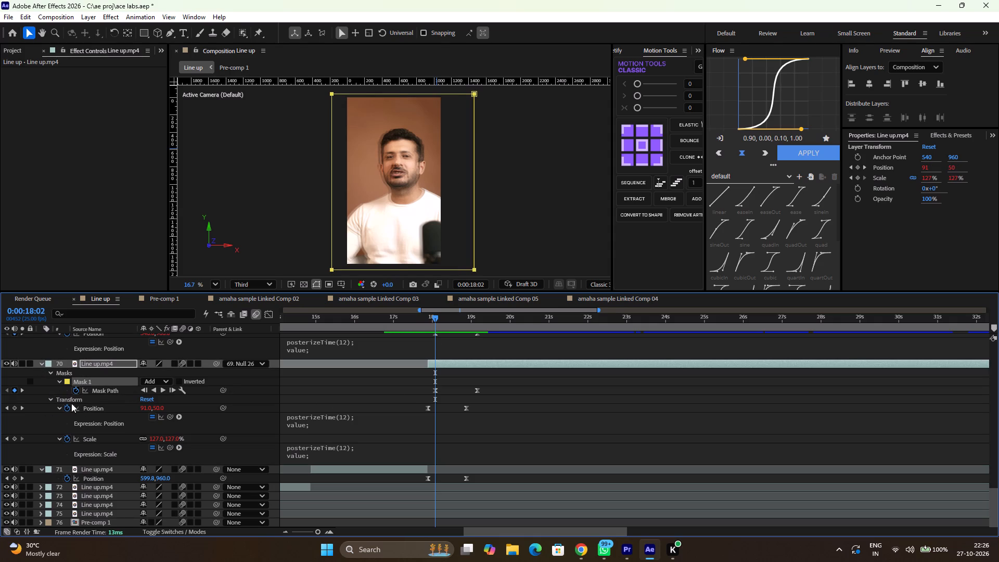
{"action": "left_click", "coordinate": [71, 403]}
{"action": "left_click", "coordinate": [21, 392]}
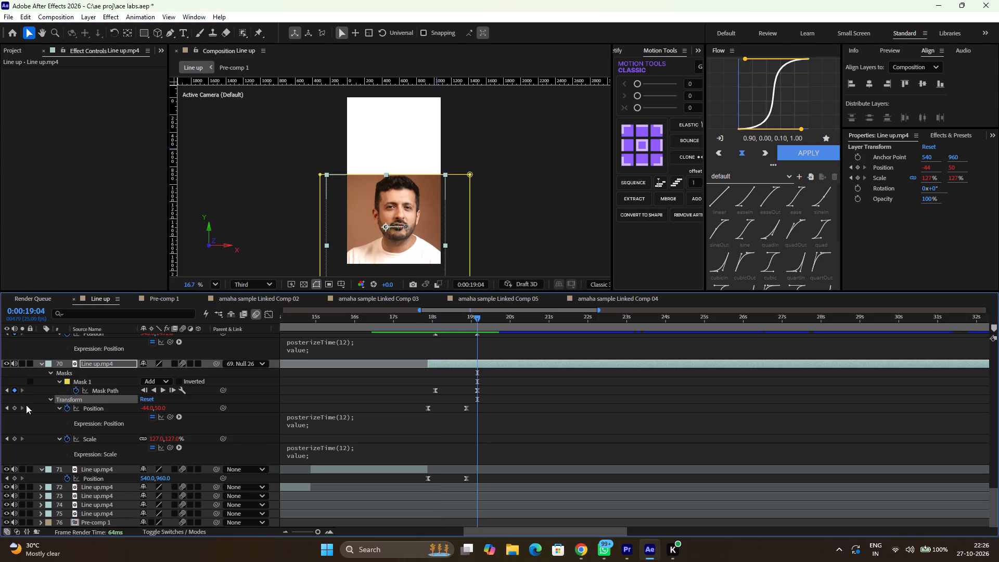
{"action": "left_click", "coordinate": [6, 407]}
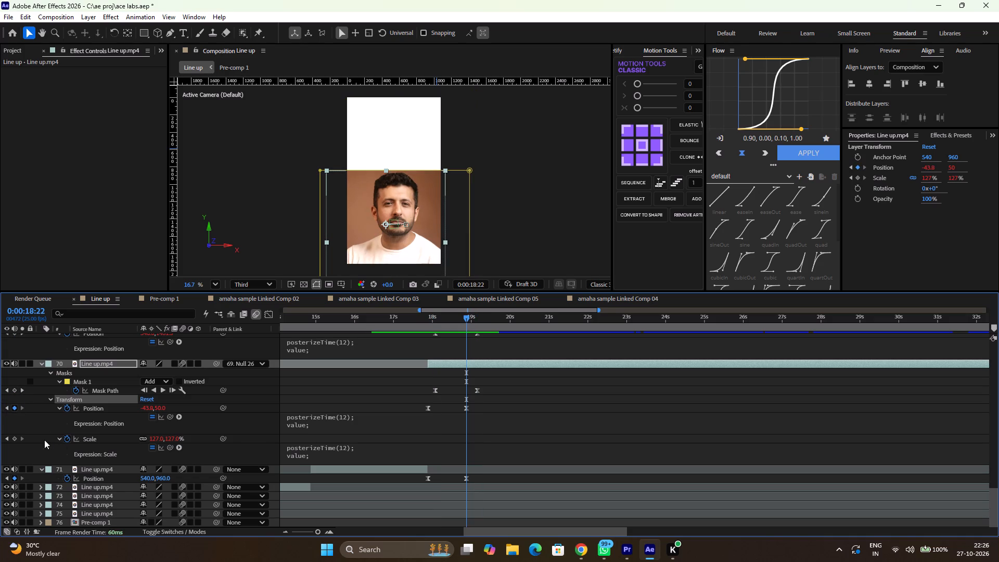
{"action": "left_click", "coordinate": [5, 436]}
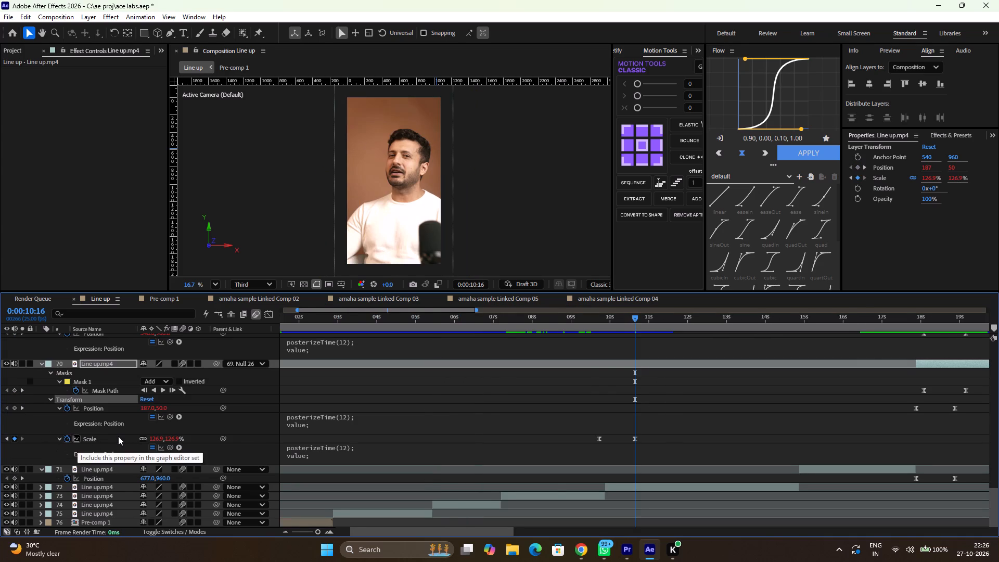
Preview the clip's scale motion from 0:00:09:15 and its slide down from 0:00:17:20 to check the stepped movement.
{"action": "scroll", "coordinate": [118, 436], "scroll_direction": "left", "scroll_amount": 1}
{"action": "left_click_drag", "start_coordinate": [584, 317], "coordinate": [553, 324]}
{"action": "key", "text": "space"}
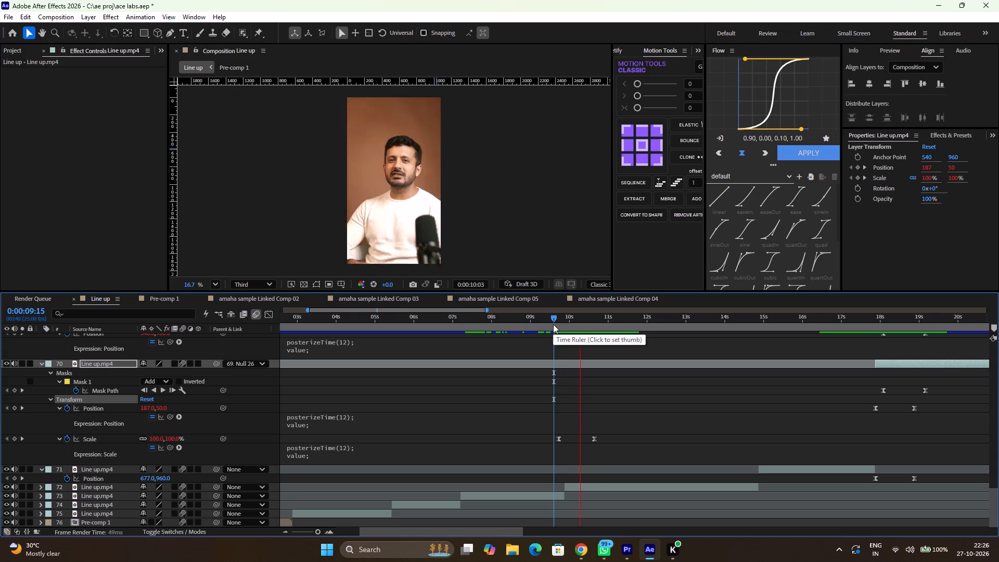
{"action": "scroll", "coordinate": [689, 397], "scroll_direction": "left", "scroll_amount": 4}
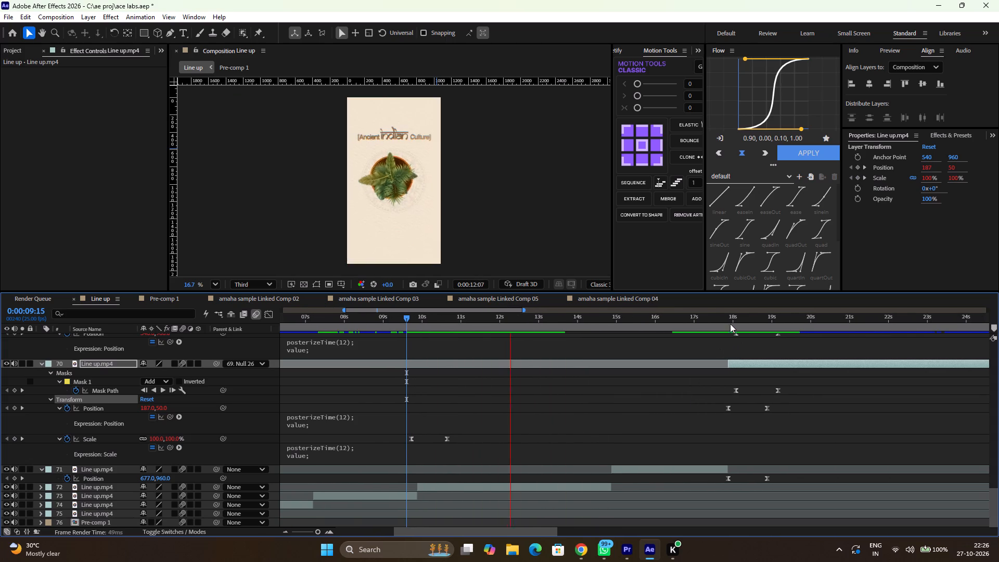
{"action": "left_click", "coordinate": [725, 322]}
{"action": "key", "text": "space"}
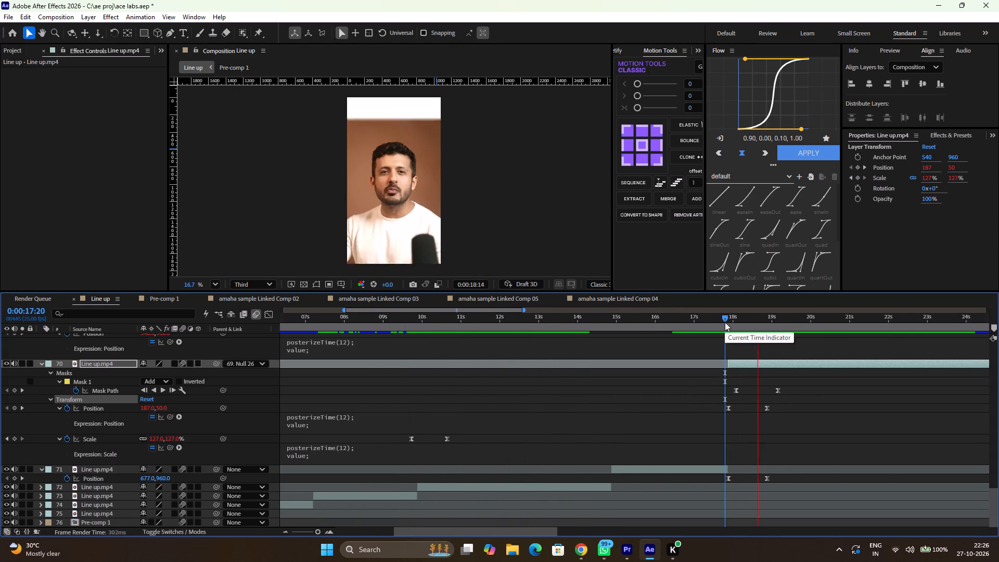
{"action": "key", "text": "space"}
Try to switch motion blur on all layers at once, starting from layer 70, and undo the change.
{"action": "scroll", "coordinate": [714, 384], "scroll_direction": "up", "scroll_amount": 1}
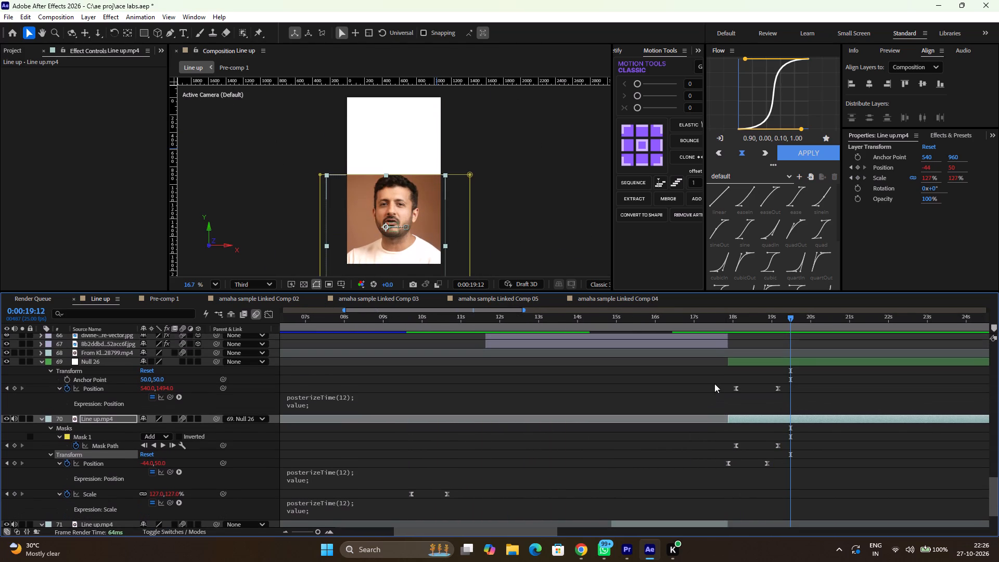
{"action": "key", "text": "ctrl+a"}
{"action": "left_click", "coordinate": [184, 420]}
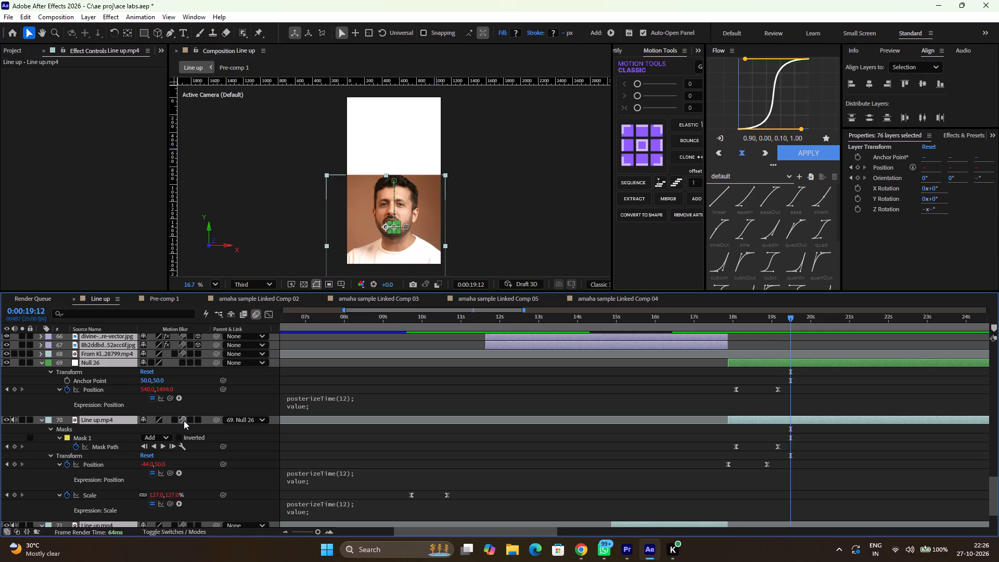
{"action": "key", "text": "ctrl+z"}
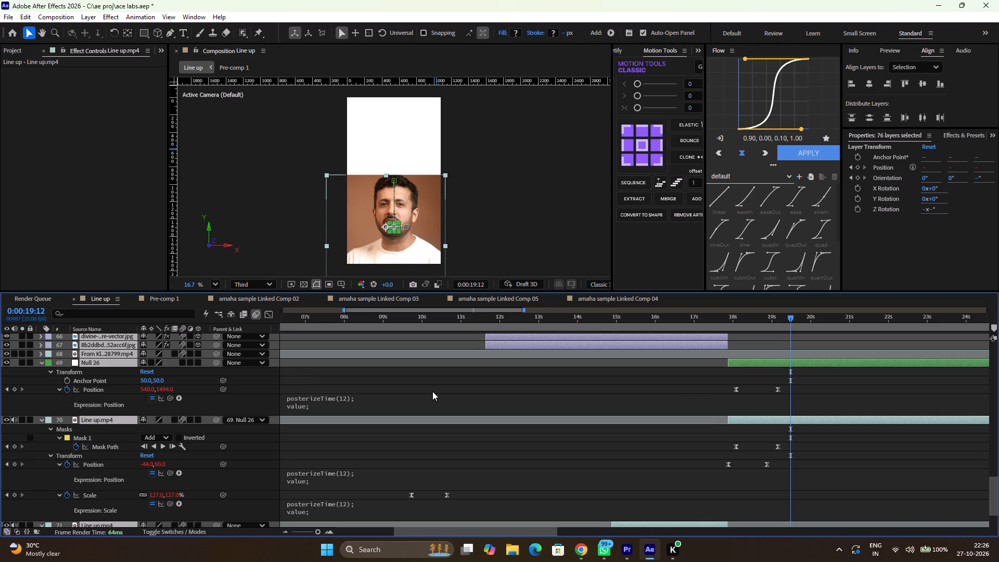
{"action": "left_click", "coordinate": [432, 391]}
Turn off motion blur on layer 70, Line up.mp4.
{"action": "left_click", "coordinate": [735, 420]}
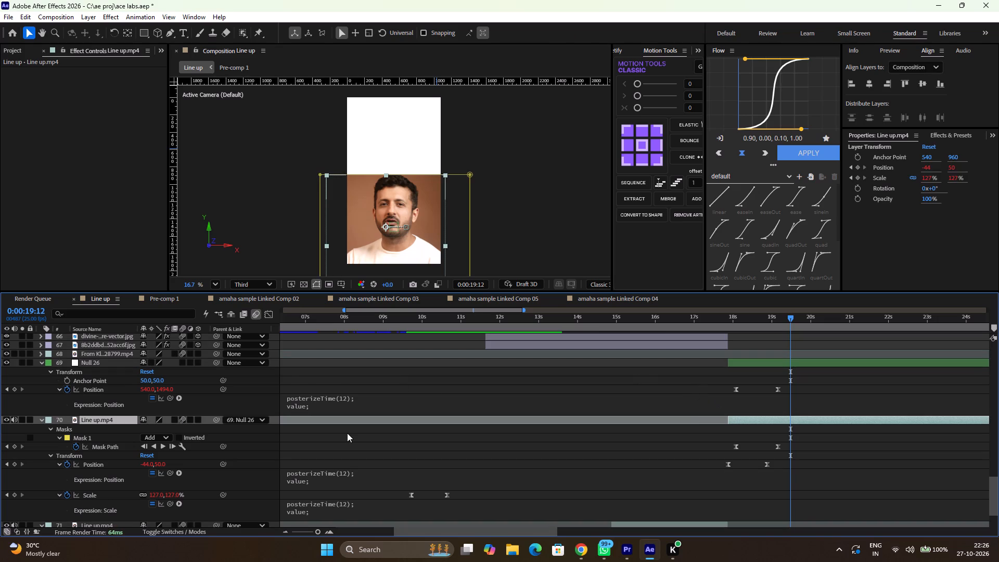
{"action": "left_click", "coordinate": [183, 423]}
Preview the slide repeatedly from 0:00:17:19, 0:00:17:22 and 0:00:16:14 to judge the stepped motion without motion blur.
{"action": "left_click", "coordinate": [727, 318]}
{"action": "key", "text": "space"}
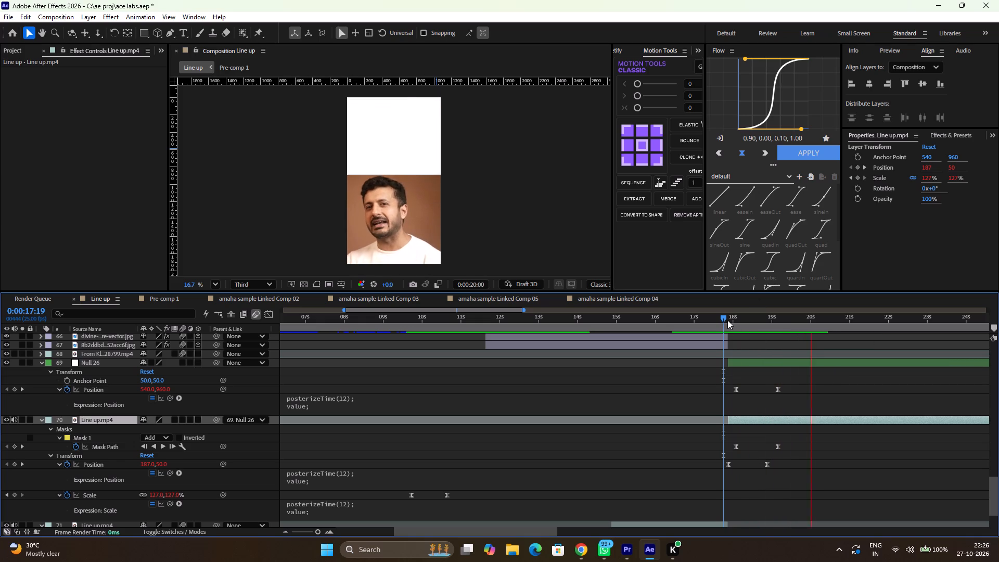
{"action": "left_click", "coordinate": [727, 320]}
{"action": "key", "text": "space"}
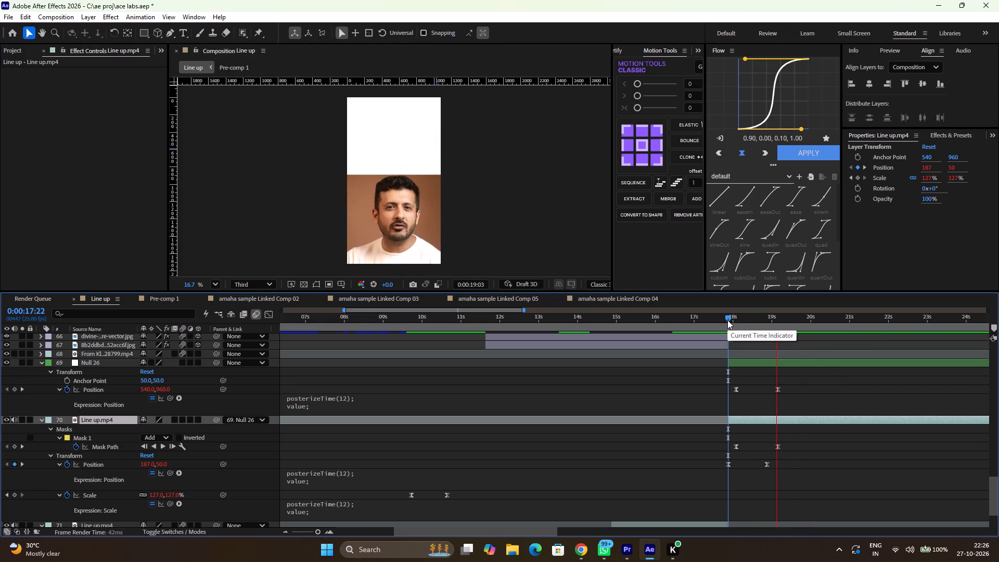
{"action": "key", "text": "space"}
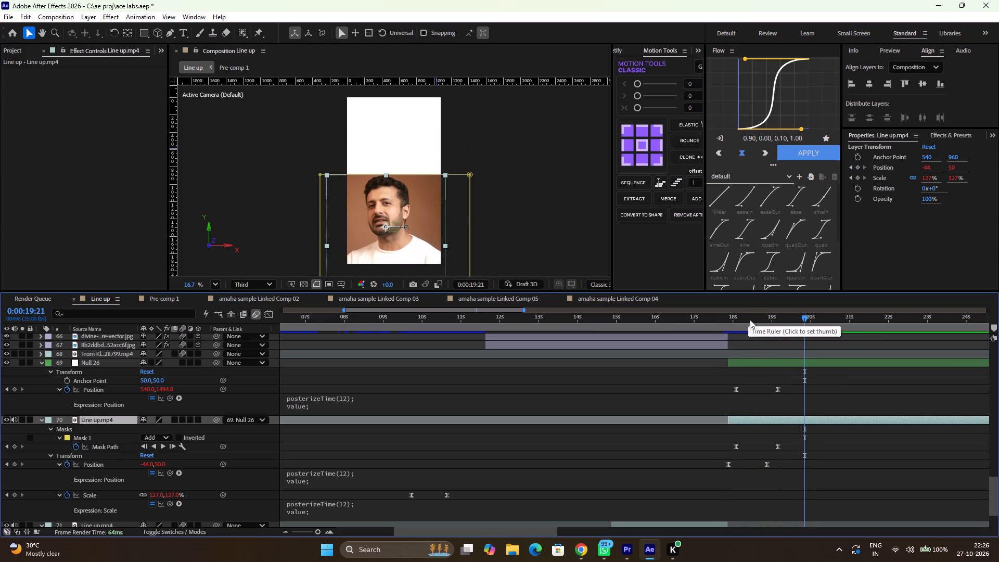
{"action": "left_click_drag", "start_coordinate": [742, 317], "coordinate": [677, 315]}
{"action": "key", "text": "space"}
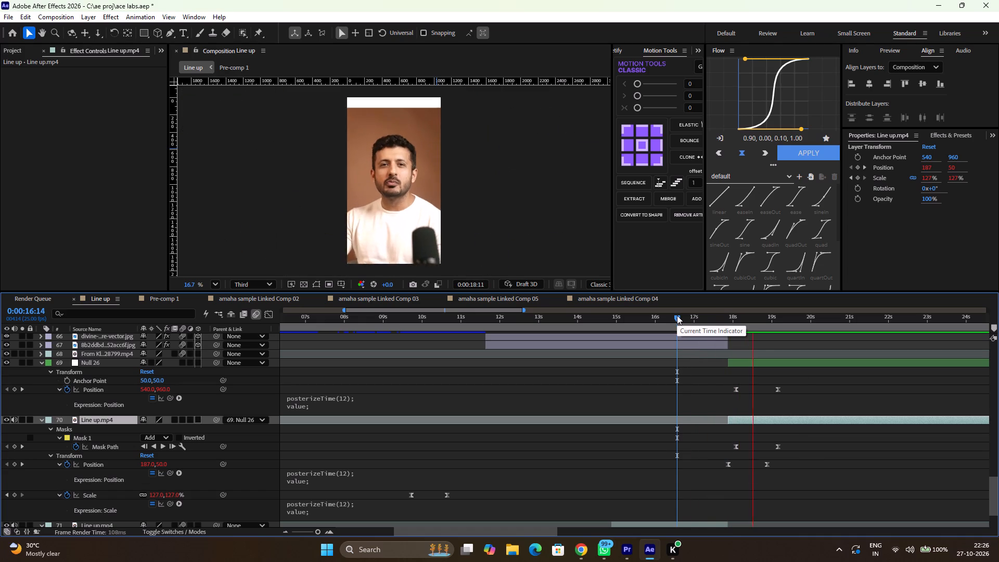
{"action": "key", "text": "space"}
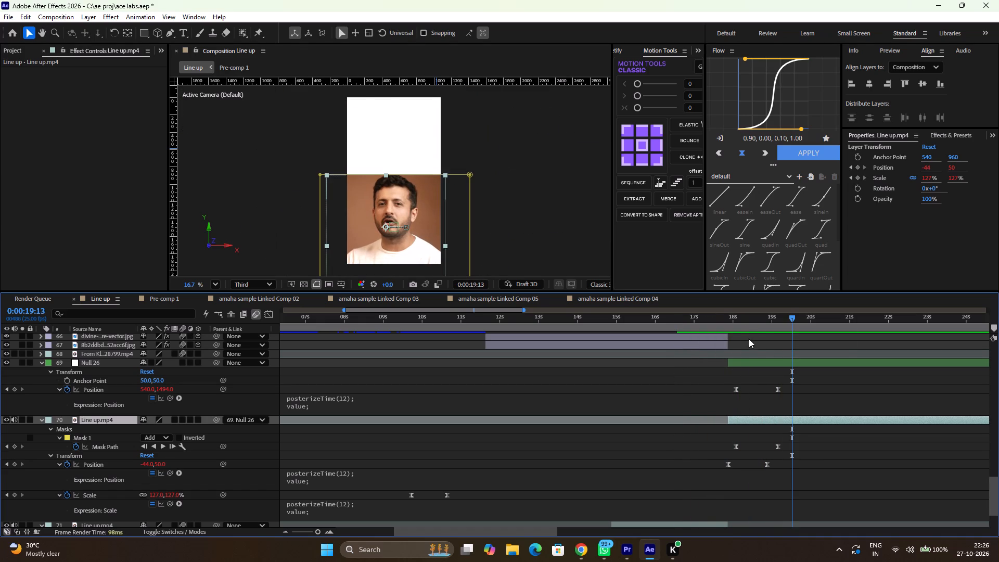
Change the posterizeTime value in Null 26's Position expression to 19.
{"action": "left_click", "coordinate": [334, 403]}
{"action": "left_click", "coordinate": [369, 397]}
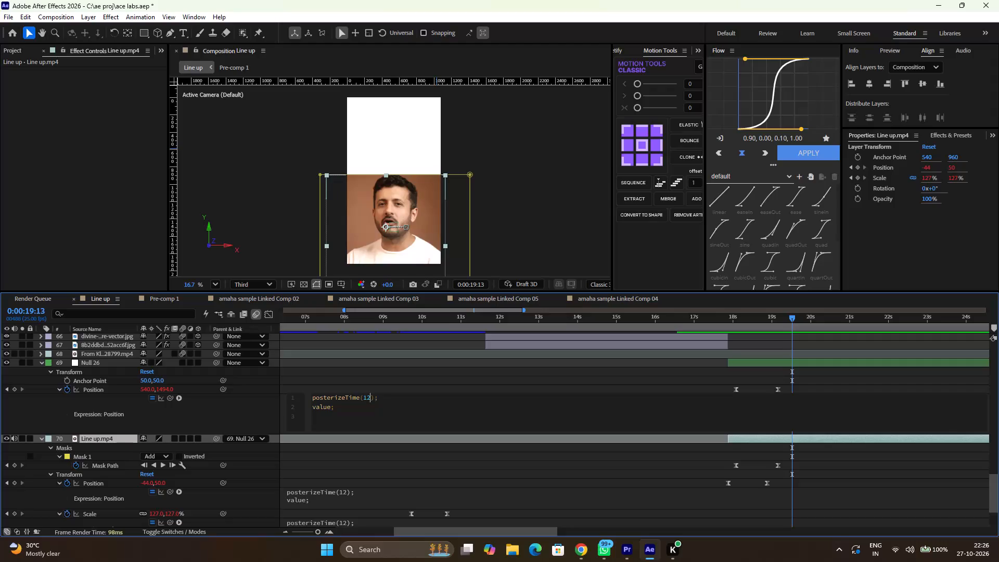
{"action": "key", "text": "BackSpace"}
{"action": "key", "text": "9"}
{"action": "key", "text": "Return"}
{"action": "key", "text": "BackSpace"}
{"action": "left_click", "coordinate": [716, 375]}
Preview the slide from 0:00:17:18 and 0:00:17:15 to check the motion with the new posterizeTime rate.
{"action": "left_click_drag", "start_coordinate": [761, 324], "coordinate": [724, 325]}
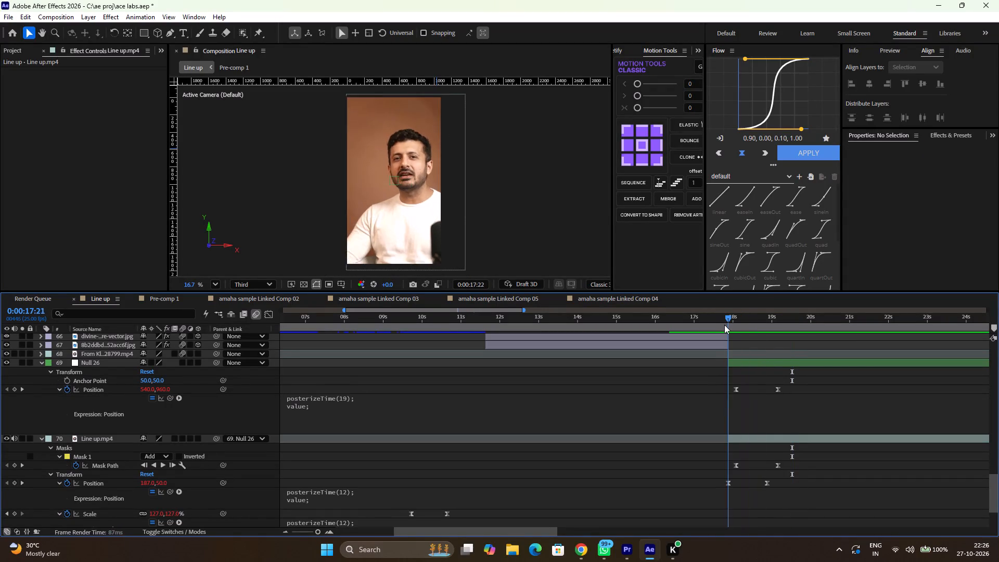
{"action": "left_click_drag", "start_coordinate": [724, 325], "coordinate": [722, 325]}
{"action": "key", "text": "space"}
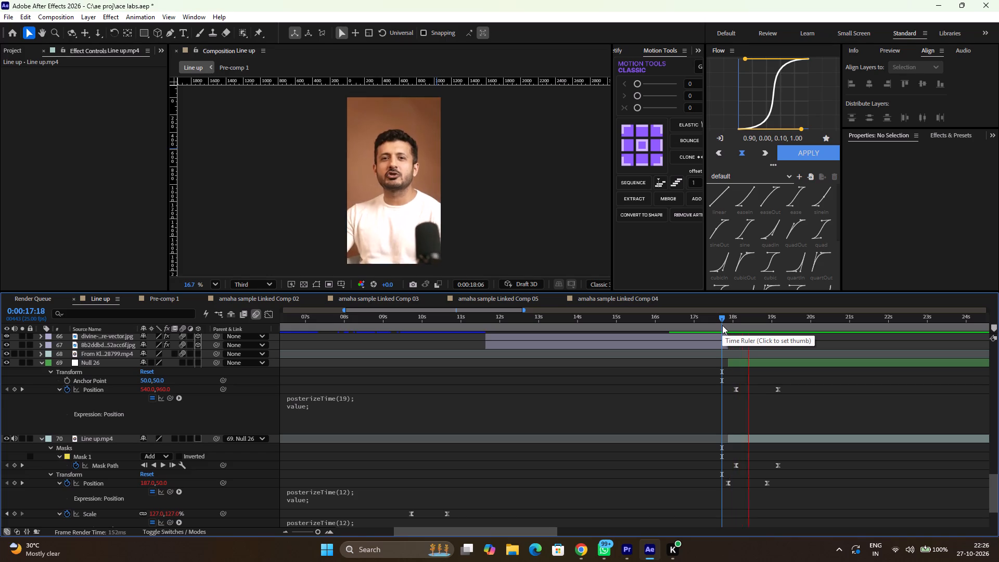
{"action": "key", "text": "space"}
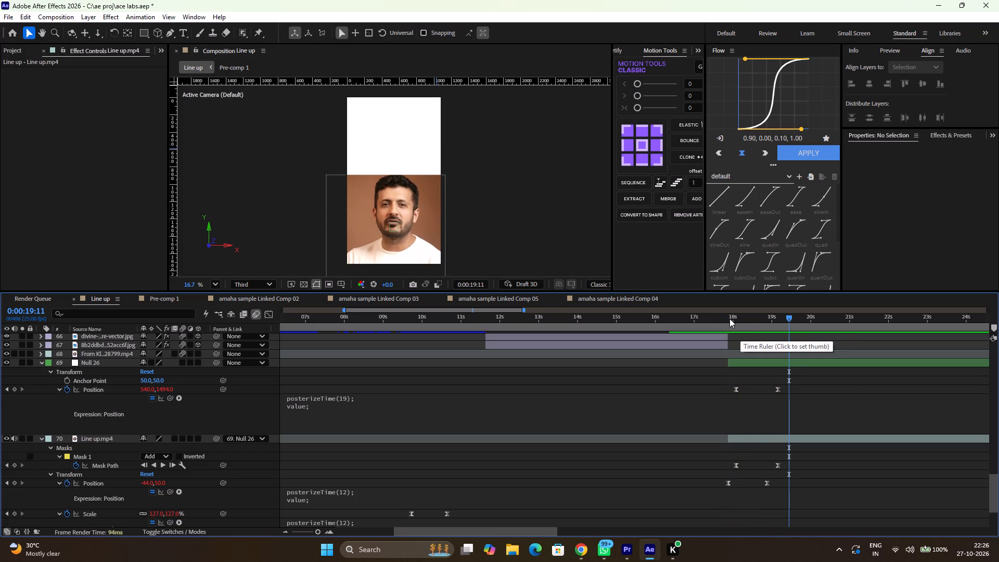
{"action": "left_click_drag", "start_coordinate": [729, 318], "coordinate": [713, 322]}
{"action": "key", "text": "space"}
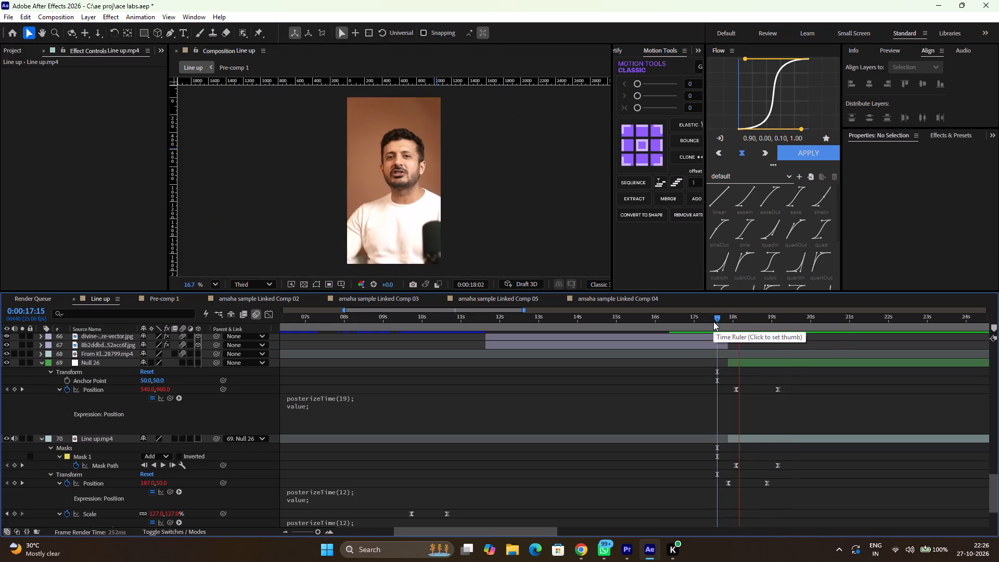
{"action": "key", "text": "space"}
Turn on motion blur for all layers, including layer 70, and preview the slide from 0:00:17:17.
{"action": "key", "text": "ctrl+a"}
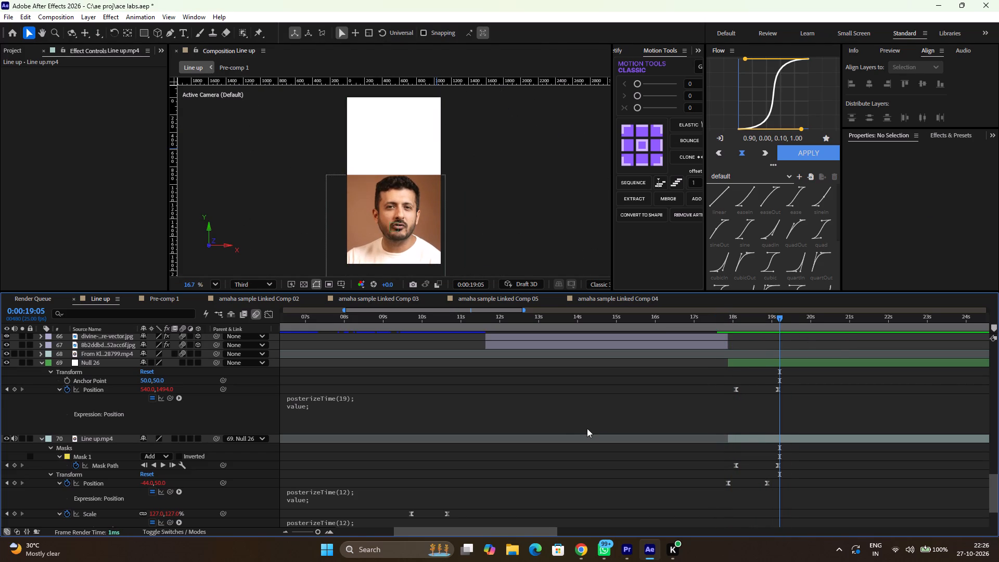
{"action": "left_click", "coordinate": [181, 438]}
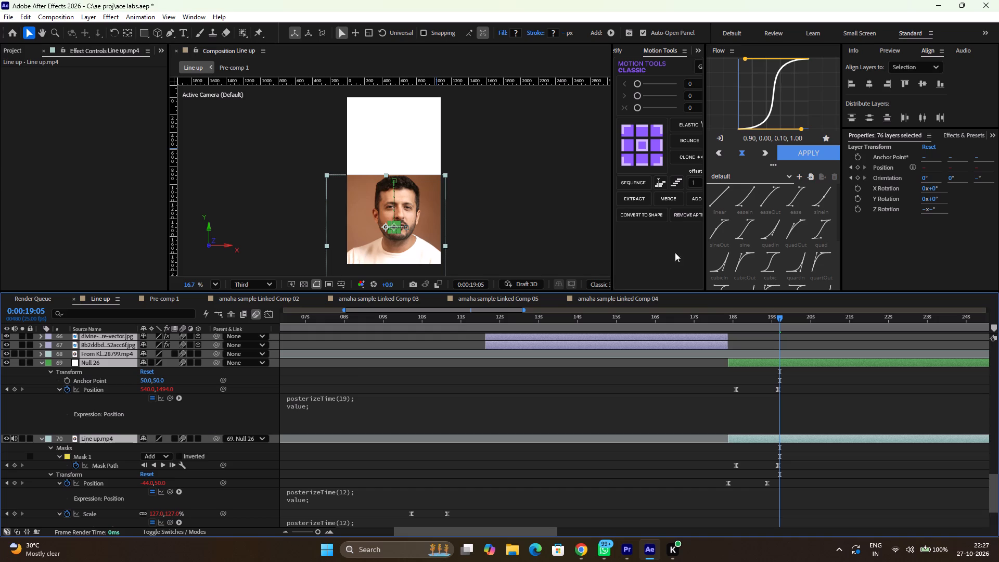
{"action": "left_click", "coordinate": [703, 369]}
{"action": "double_click", "coordinate": [721, 318]}
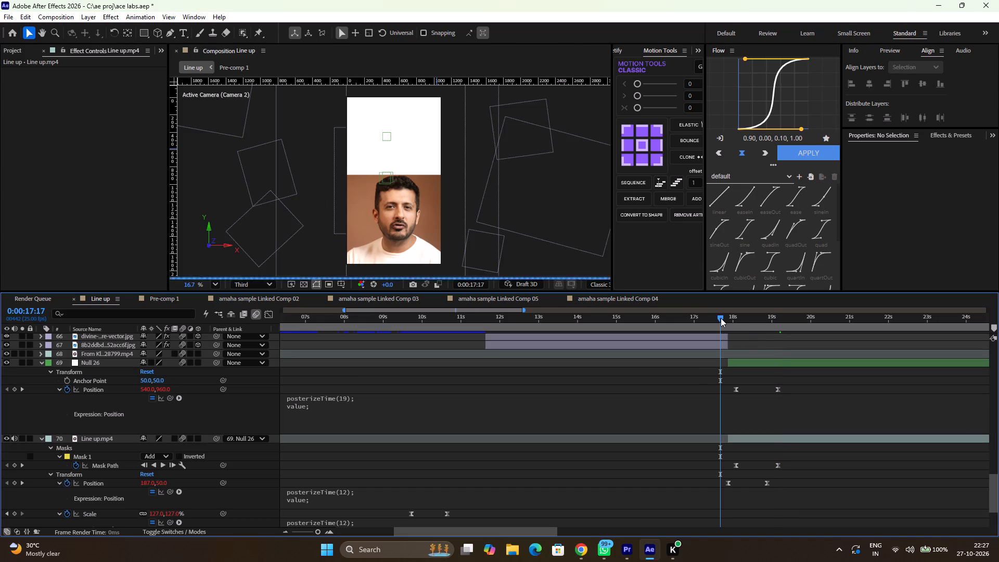
{"action": "key", "text": "space"}
{"action": "key", "text": "space"}
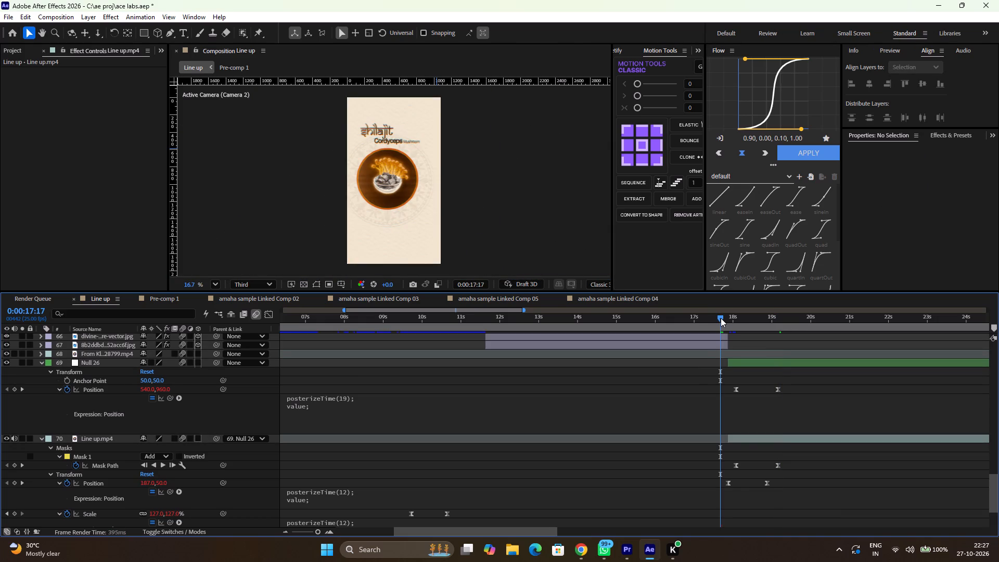
{"action": "key", "text": "space"}
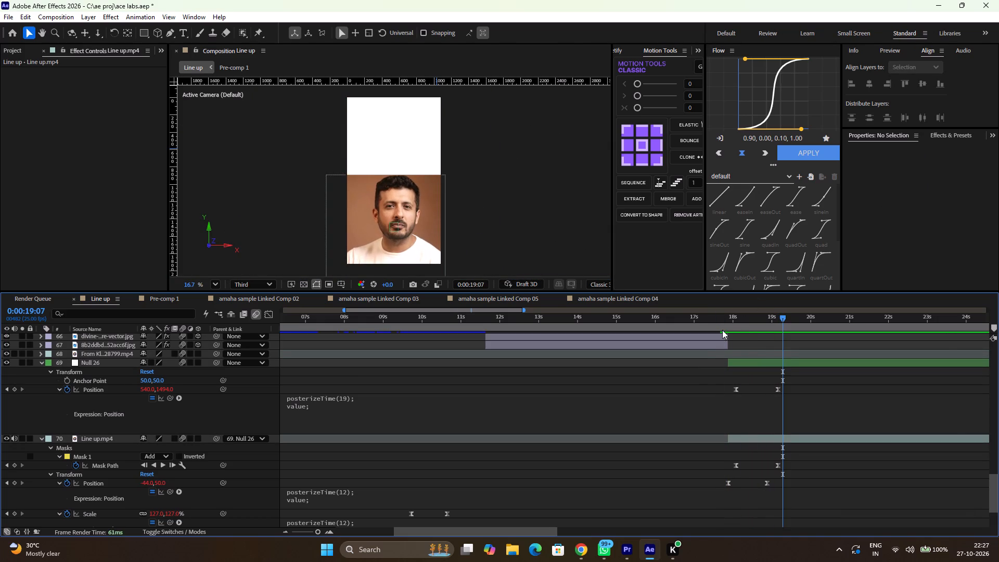
Preview the slide from 0:00:17:17 to judge the motion with motion blur on.
{"action": "left_click", "coordinate": [720, 323]}
{"action": "key", "text": "space"}
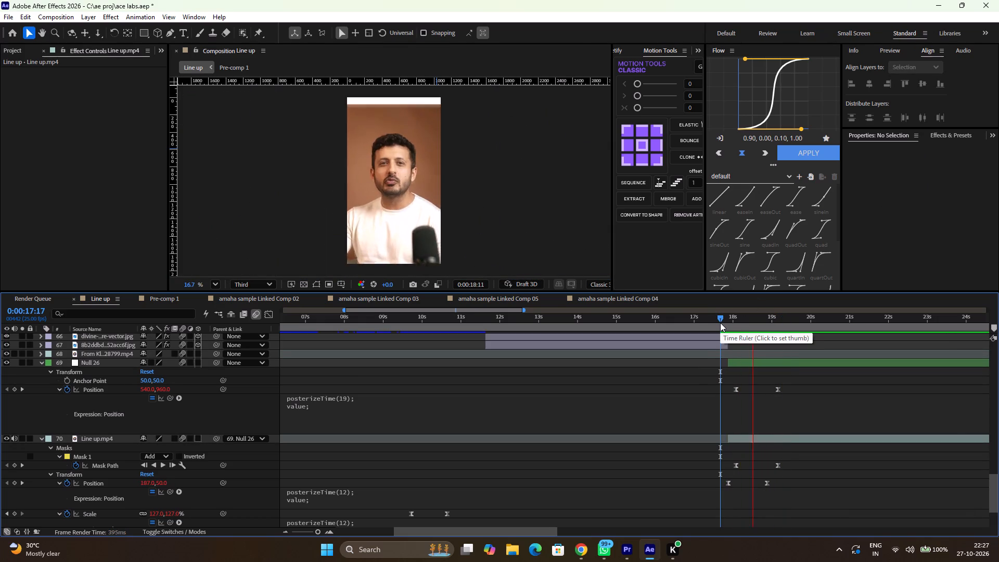
{"action": "key", "text": "space"}
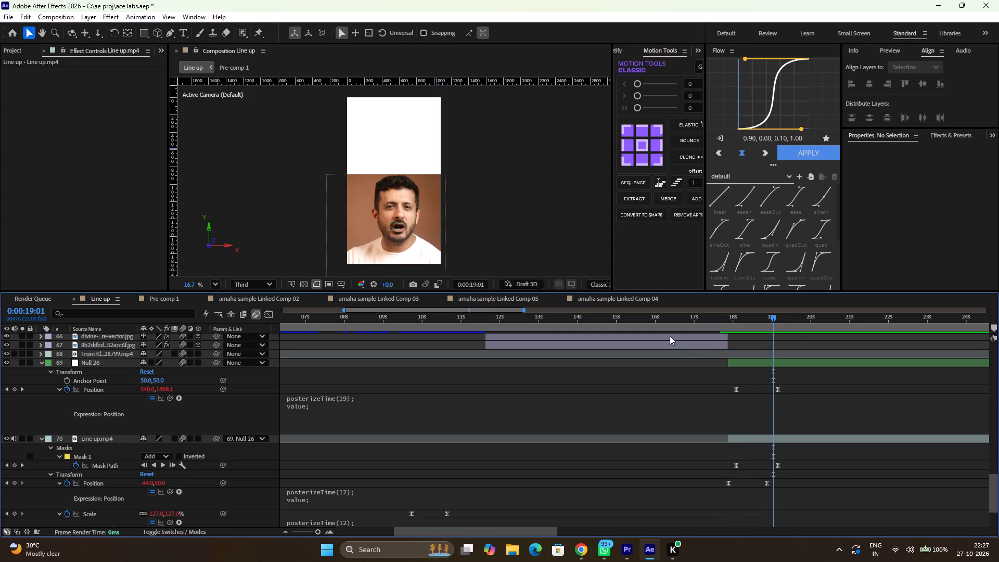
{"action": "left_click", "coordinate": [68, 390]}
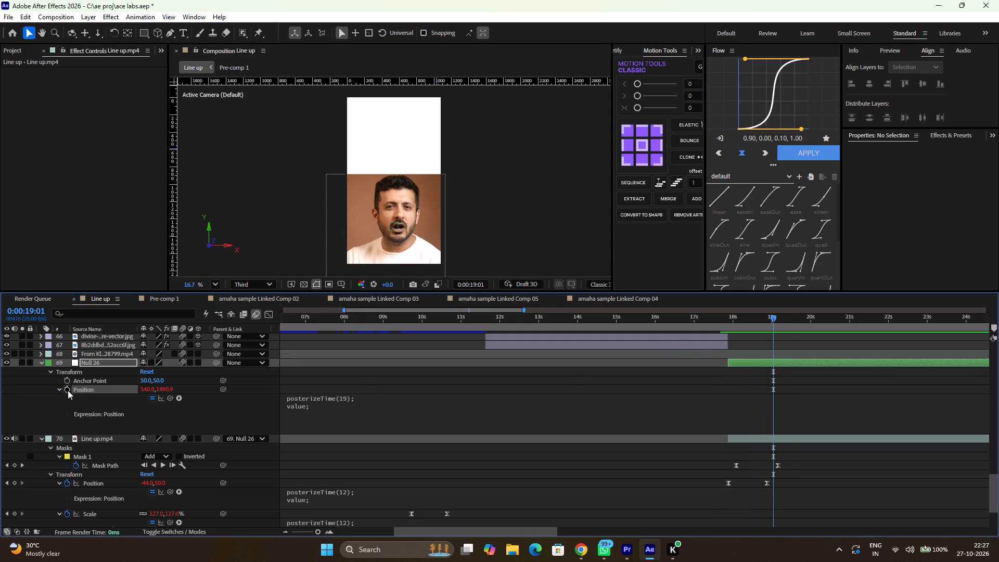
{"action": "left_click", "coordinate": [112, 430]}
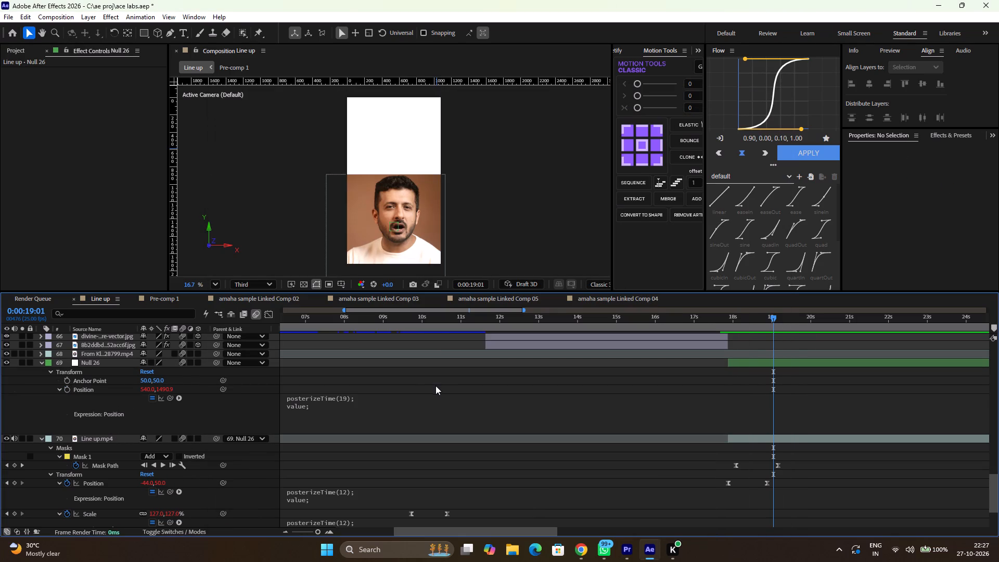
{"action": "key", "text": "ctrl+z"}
Remove the posterizeTime expression from Null 26's Position and preview the slide from 0:00:17:15.
{"action": "left_click", "coordinate": [65, 387], "text": "alt"}
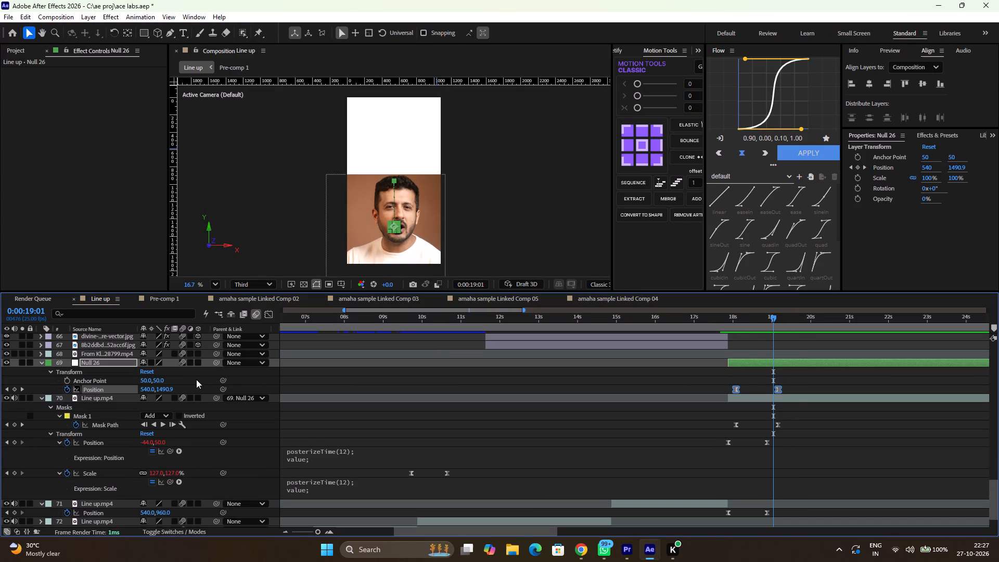
{"action": "left_click_drag", "start_coordinate": [733, 313], "coordinate": [744, 315]}
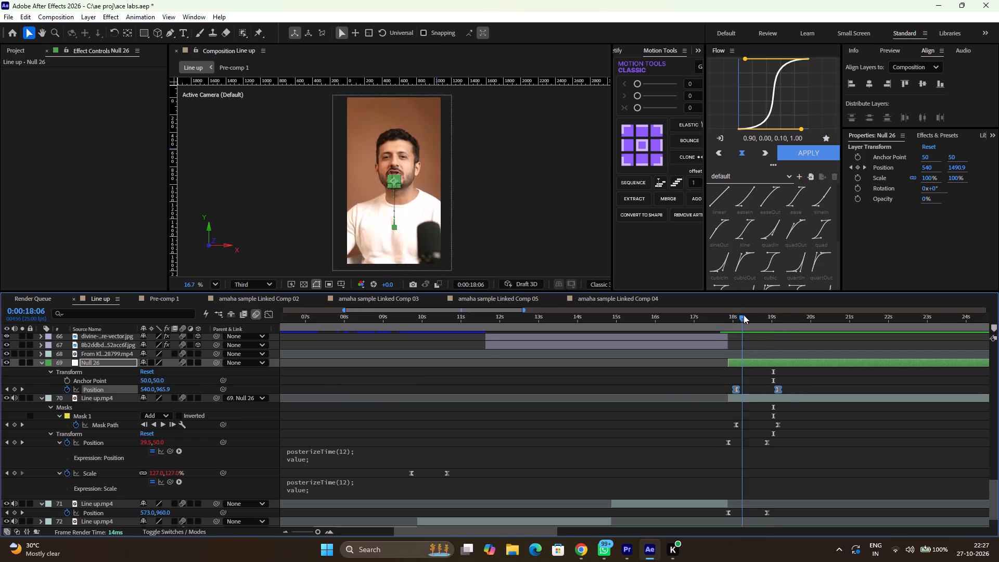
{"action": "left_click_drag", "start_coordinate": [744, 315], "coordinate": [717, 324]}
{"action": "key", "text": "space"}
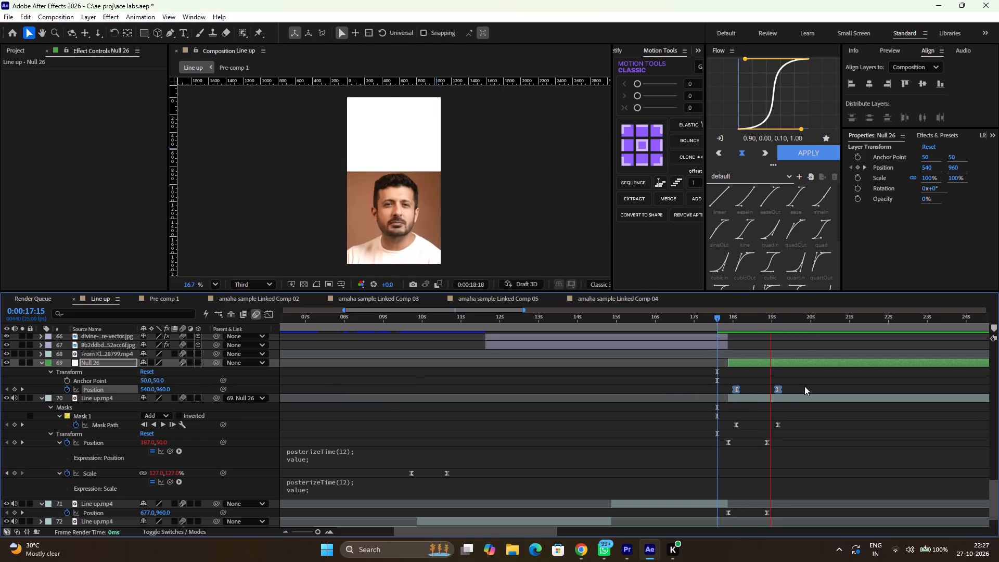
{"action": "key", "text": "space"}
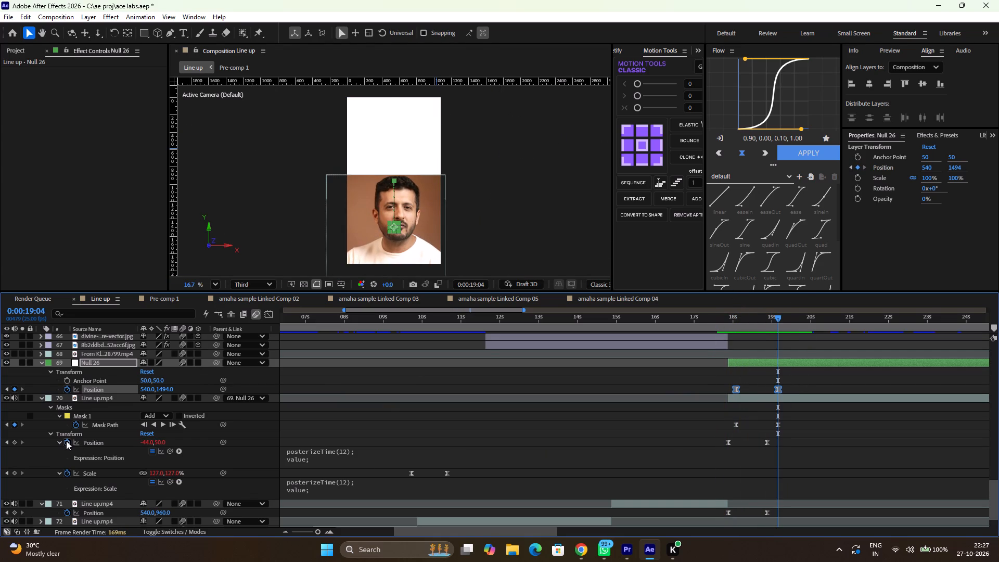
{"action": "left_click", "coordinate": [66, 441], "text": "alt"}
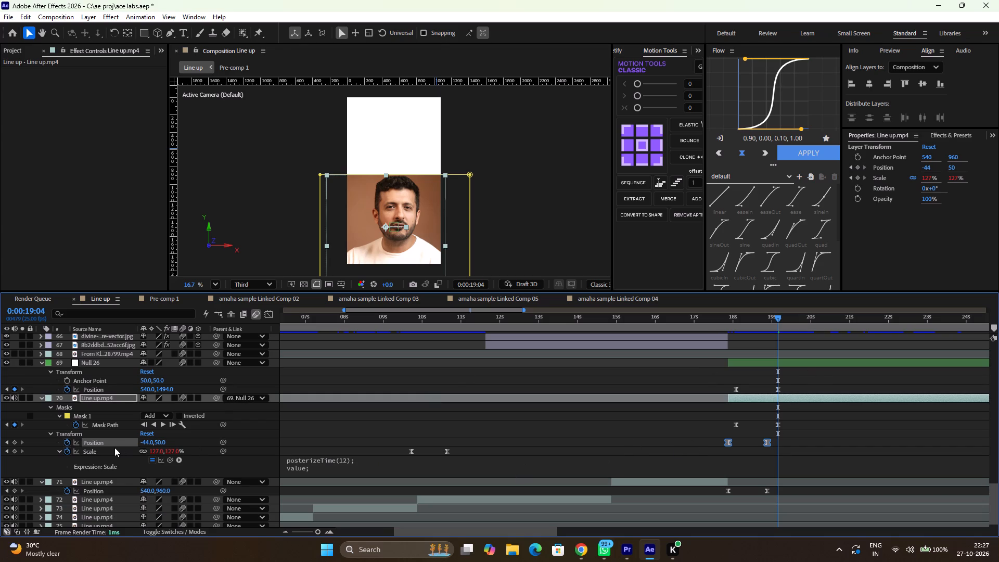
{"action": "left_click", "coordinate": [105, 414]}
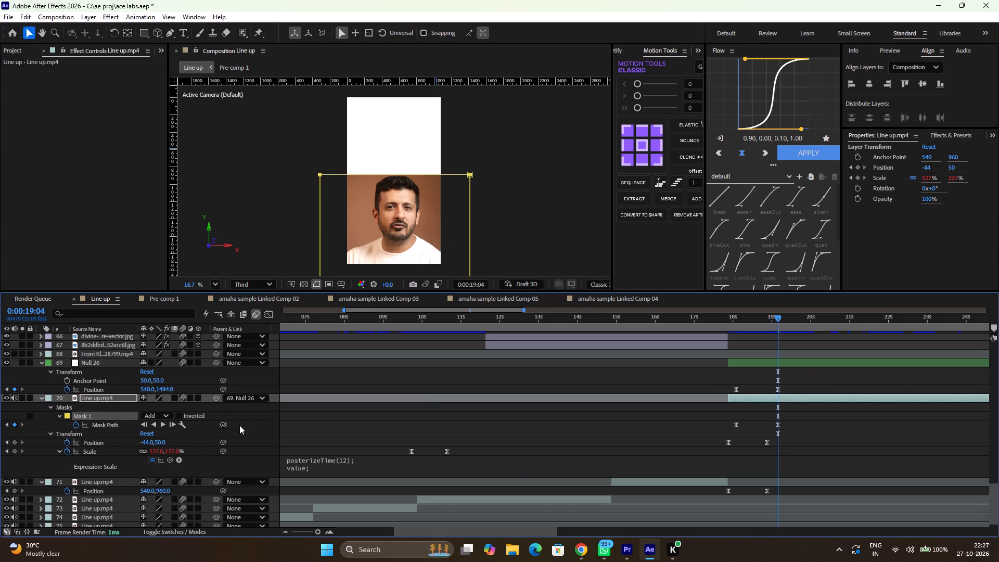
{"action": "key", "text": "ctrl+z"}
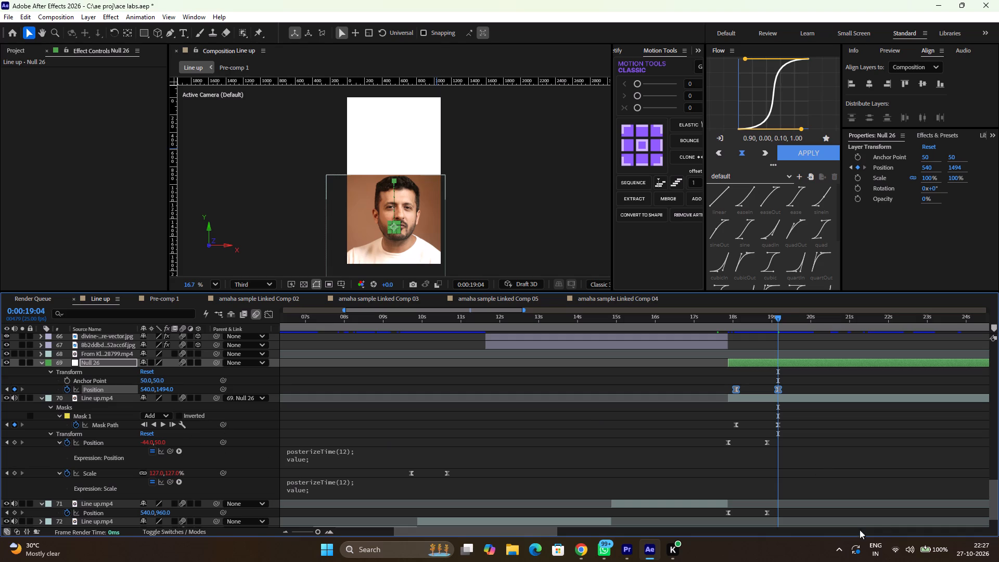
Remove the posterizeTime expression from layer 70's Position, keeping its keyframes.
{"action": "left_click", "coordinate": [100, 438]}
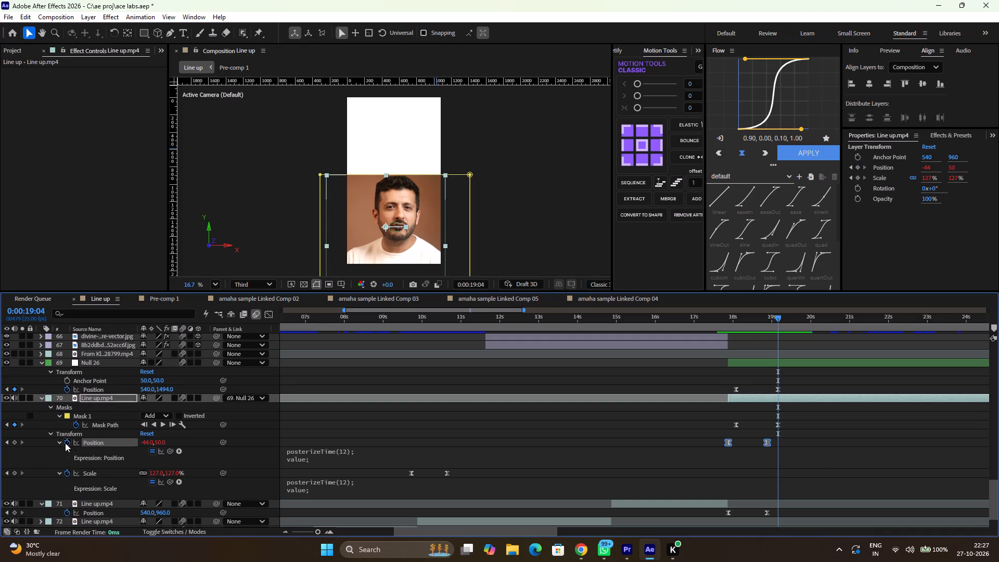
{"action": "left_click", "coordinate": [65, 443], "text": "alt"}
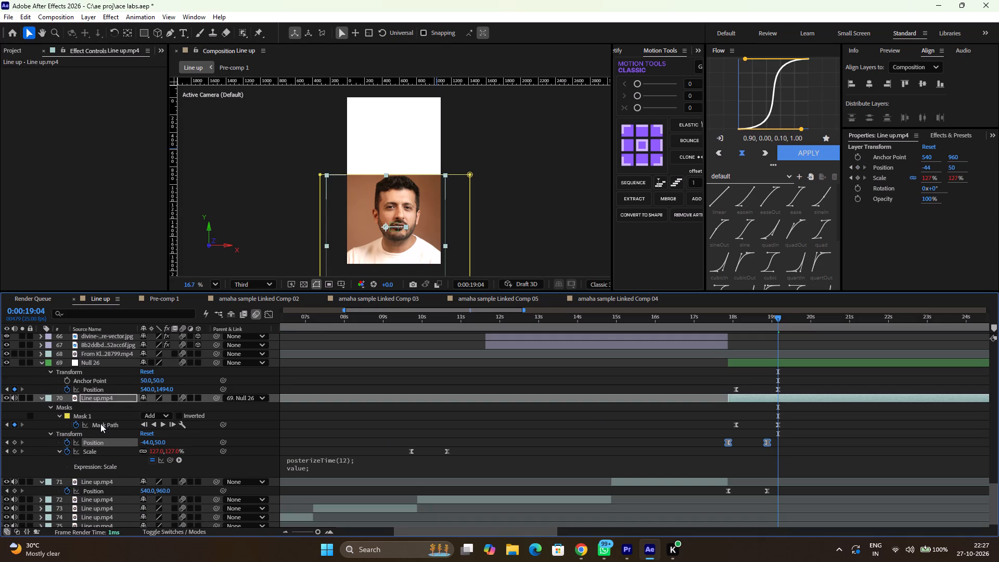
Add the expression "posterizeTime(12); value;" to the Mask Path of Mask 1 on layer 70.
{"action": "left_click", "coordinate": [101, 423]}
{"action": "left_click", "coordinate": [74, 421], "text": "alt"}
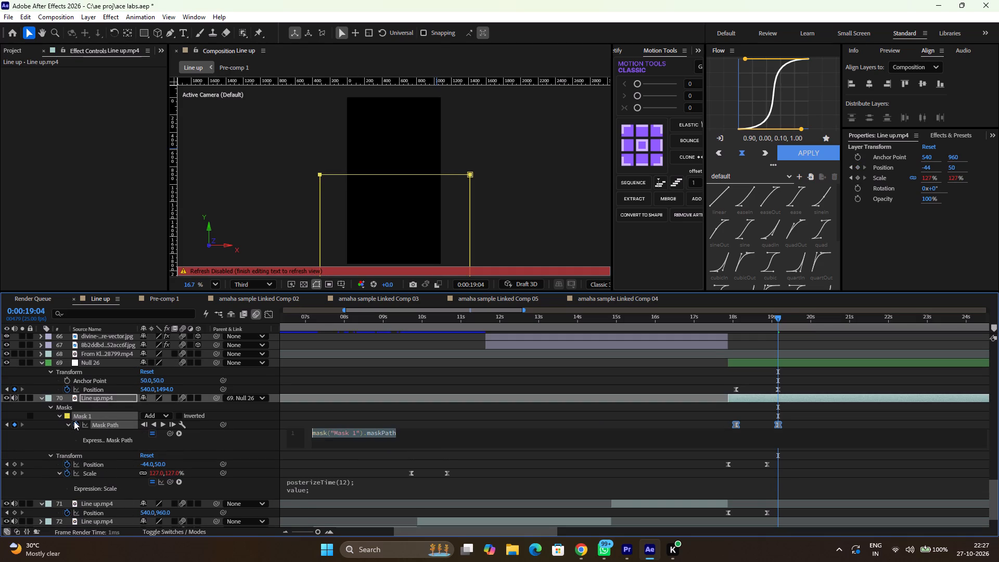
{"action": "key", "text": "ctrl+v"}
{"action": "left_click", "coordinate": [450, 421]}
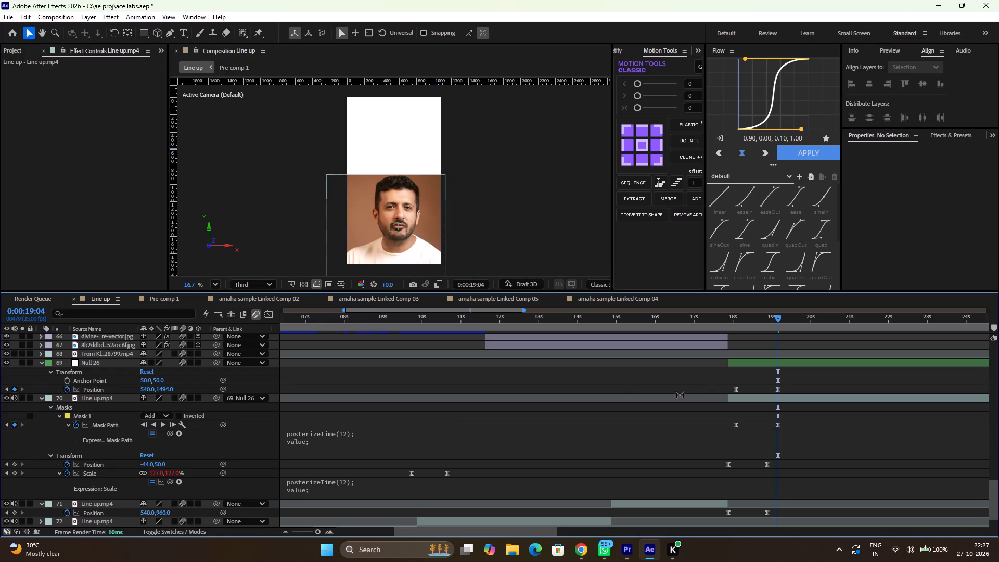
Preview the slide repeatedly from 0:00:17:23, 0:00:17:17 and 0:00:17:03 to judge the mask's stepped motion.
{"action": "left_click_drag", "start_coordinate": [741, 319], "coordinate": [739, 325]}
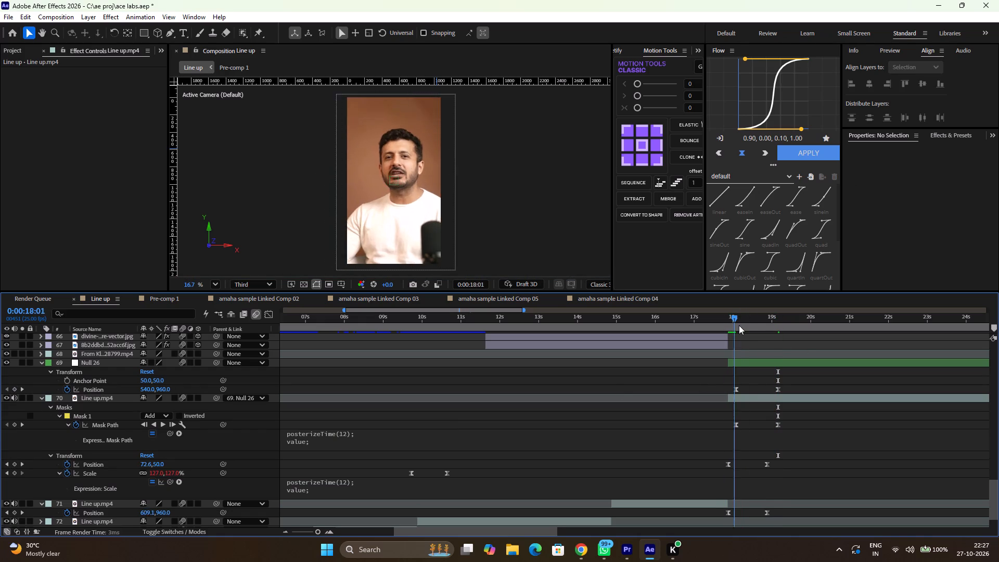
{"action": "left_click_drag", "start_coordinate": [739, 325], "coordinate": [729, 327]}
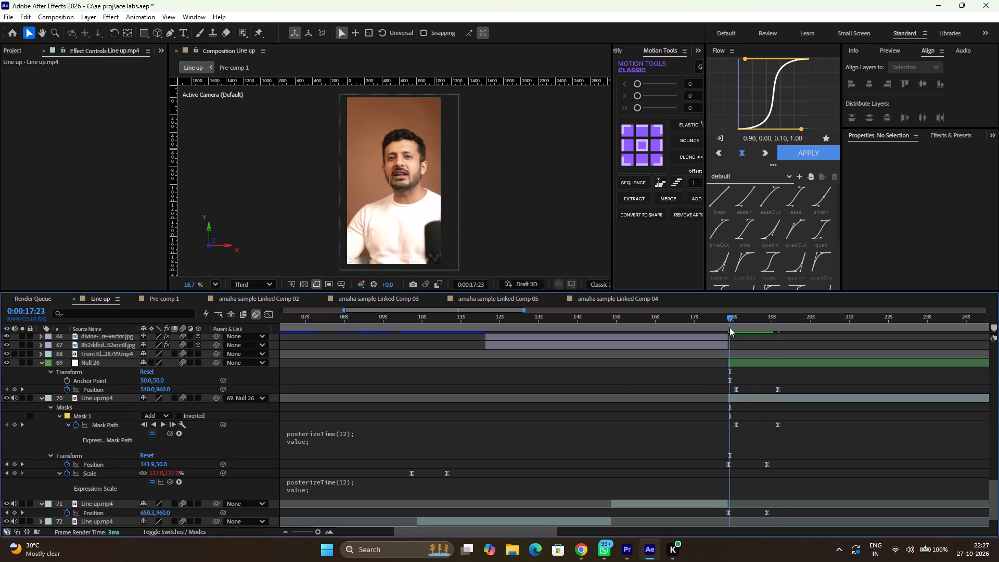
{"action": "key", "text": "space"}
{"action": "key", "text": "space"}
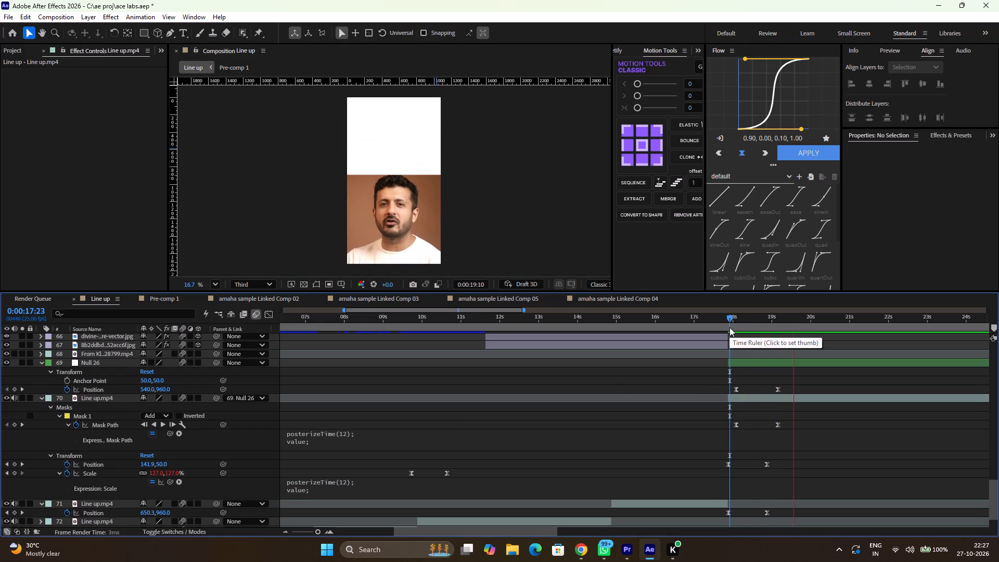
{"action": "left_click_drag", "start_coordinate": [733, 324], "coordinate": [720, 325]}
{"action": "key", "text": "space"}
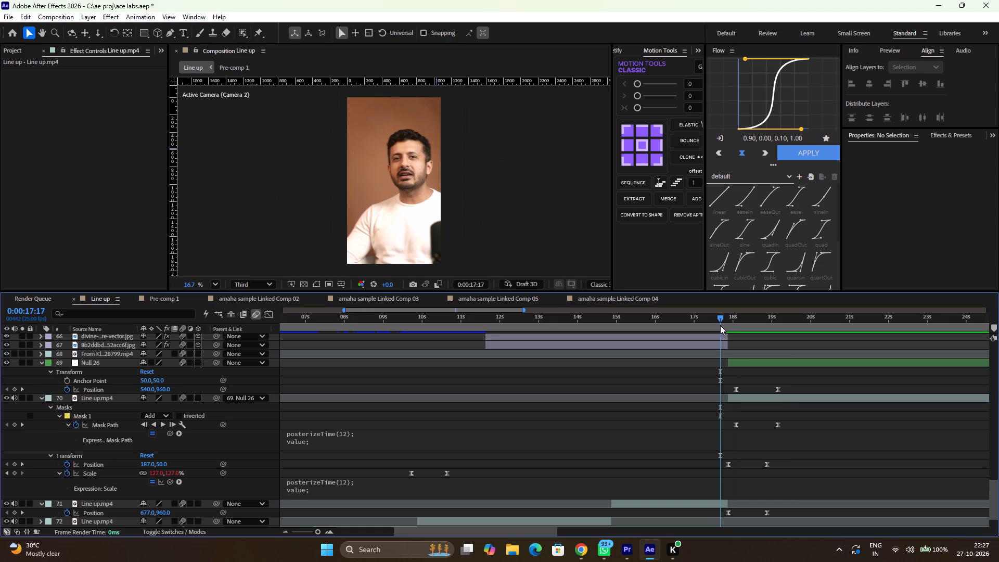
{"action": "key", "text": "space"}
{"action": "key", "text": "space"}
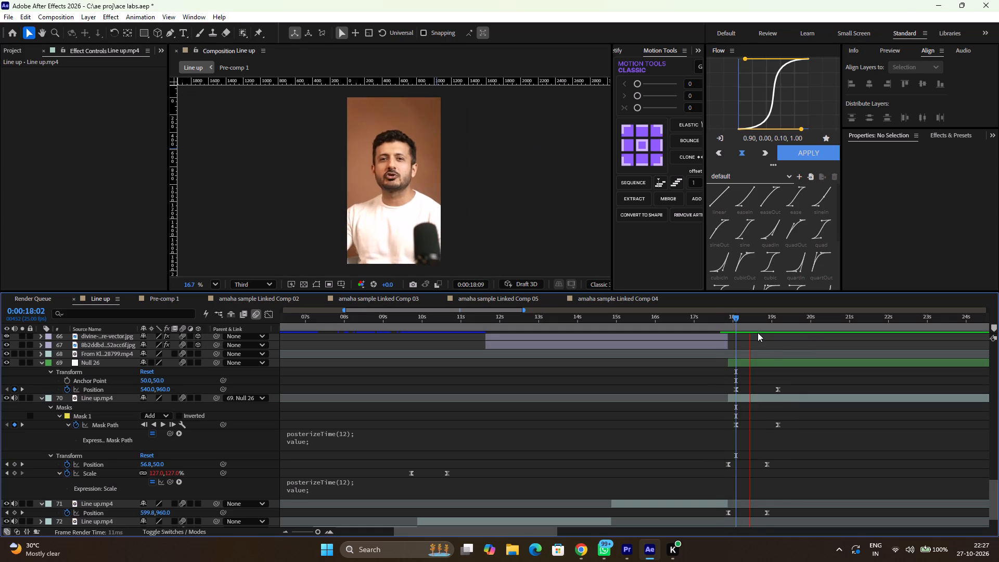
{"action": "key", "text": "space"}
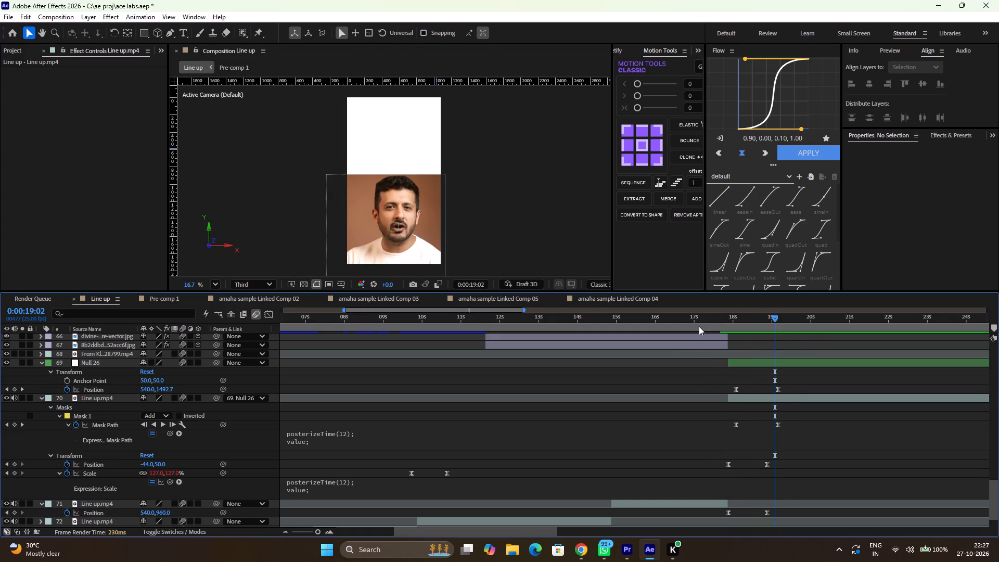
{"action": "left_click", "coordinate": [699, 326]}
{"action": "key", "text": "space"}
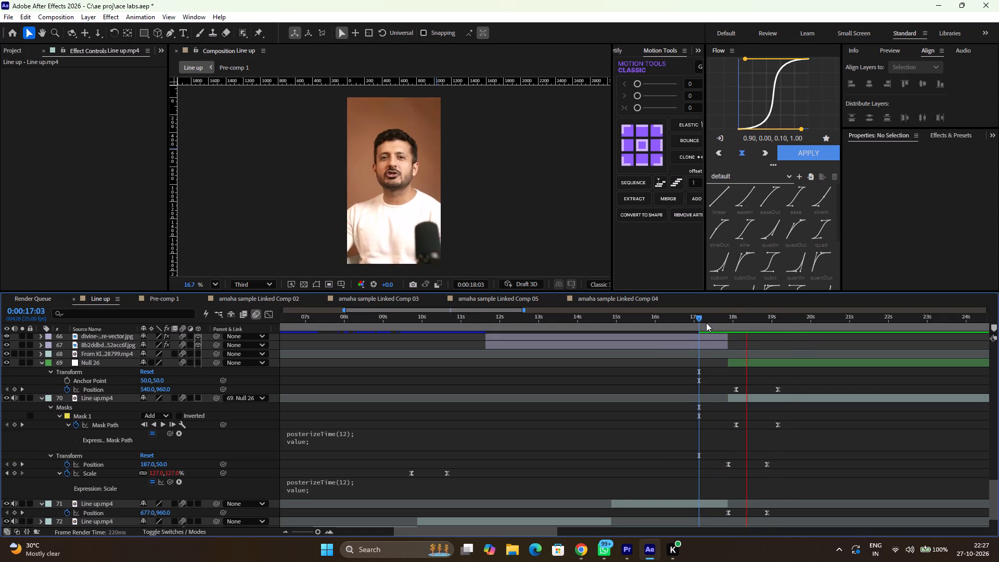
{"action": "left_click", "coordinate": [698, 322]}
{"action": "key", "text": "space"}
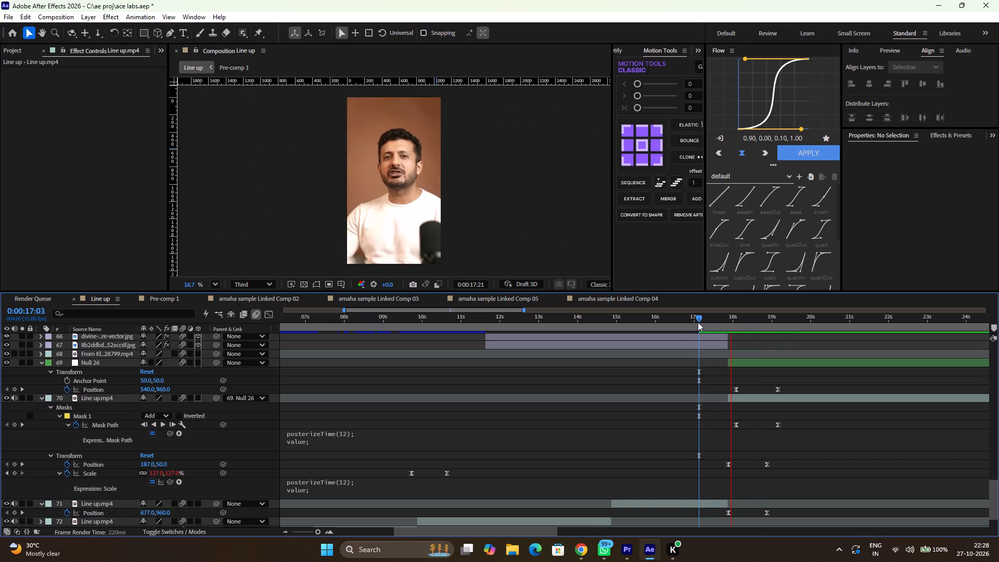
{"action": "key", "text": "space"}
Switch to Google Chrome and check the Zepto order's delivery status.
{"action": "left_click", "coordinate": [592, 526]}
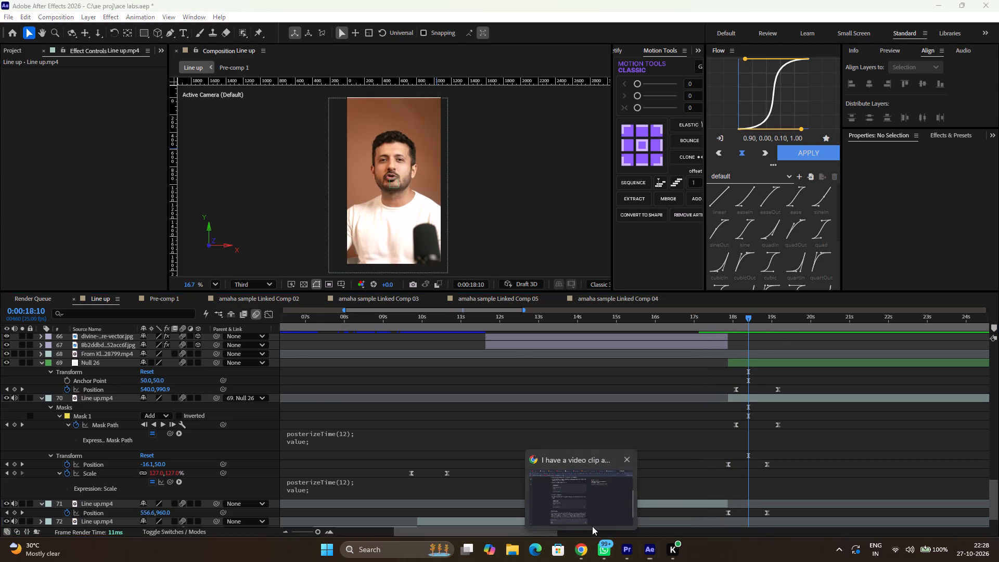
{"action": "left_click", "coordinate": [680, 6]}
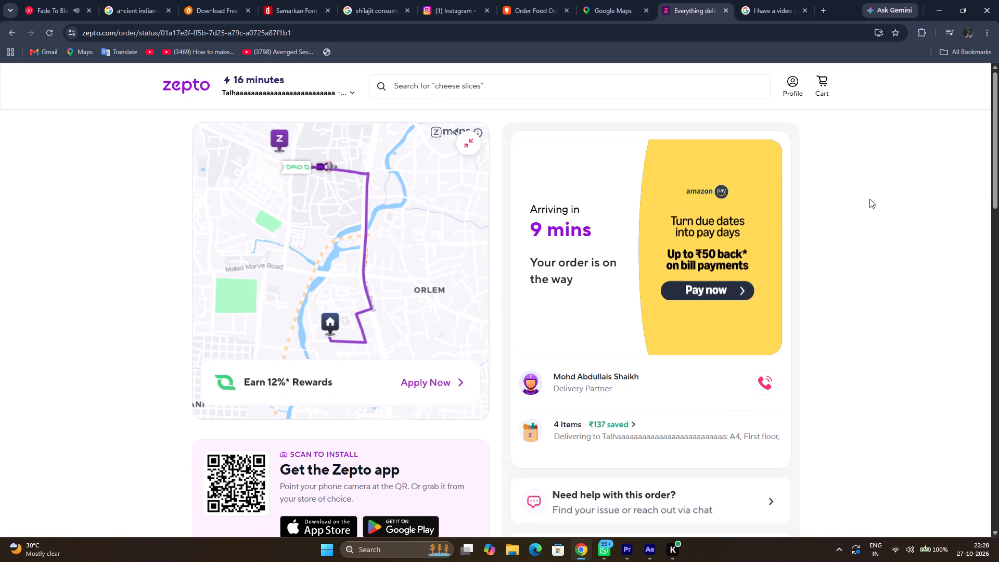
{"action": "left_click", "coordinate": [979, 338]}
{"action": "left_click", "coordinate": [765, 387]}
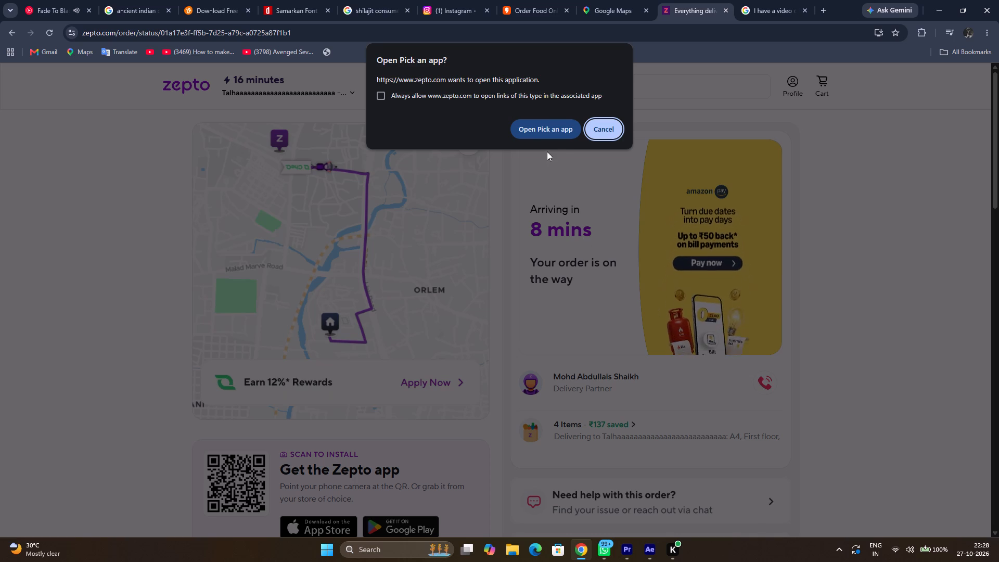
{"action": "left_click", "coordinate": [551, 137]}
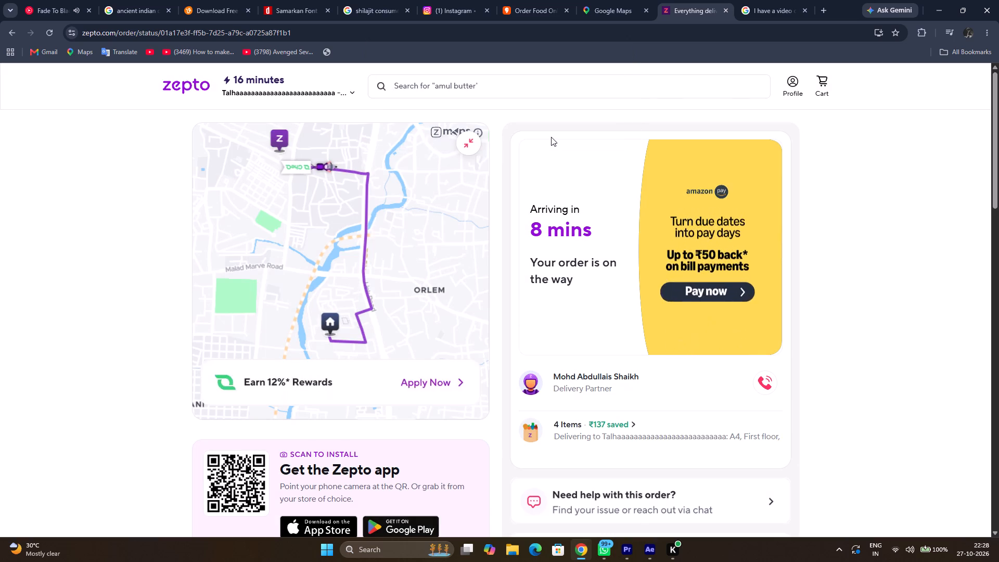
{"action": "left_click", "coordinate": [481, 215]}
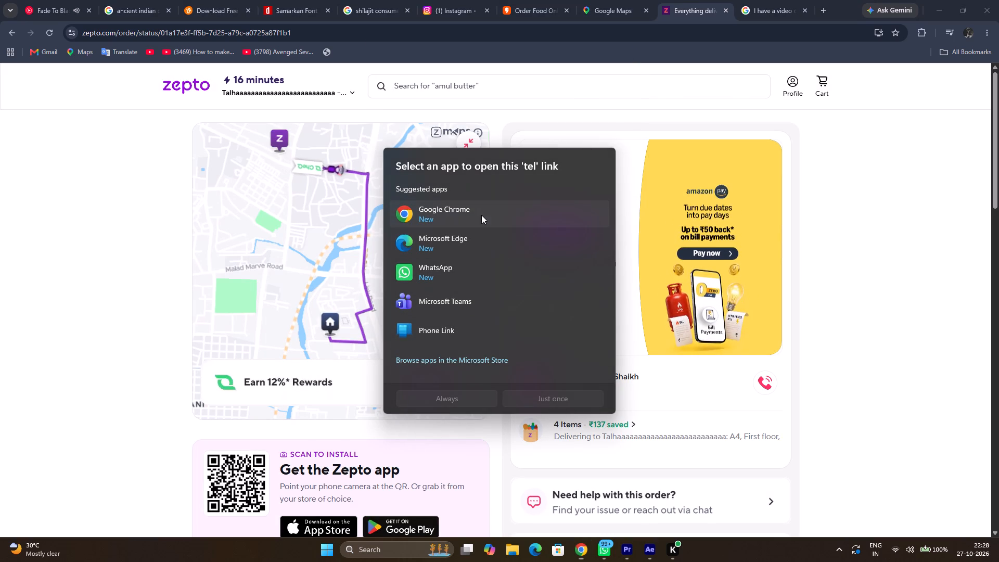
{"action": "left_click", "coordinate": [471, 405]}
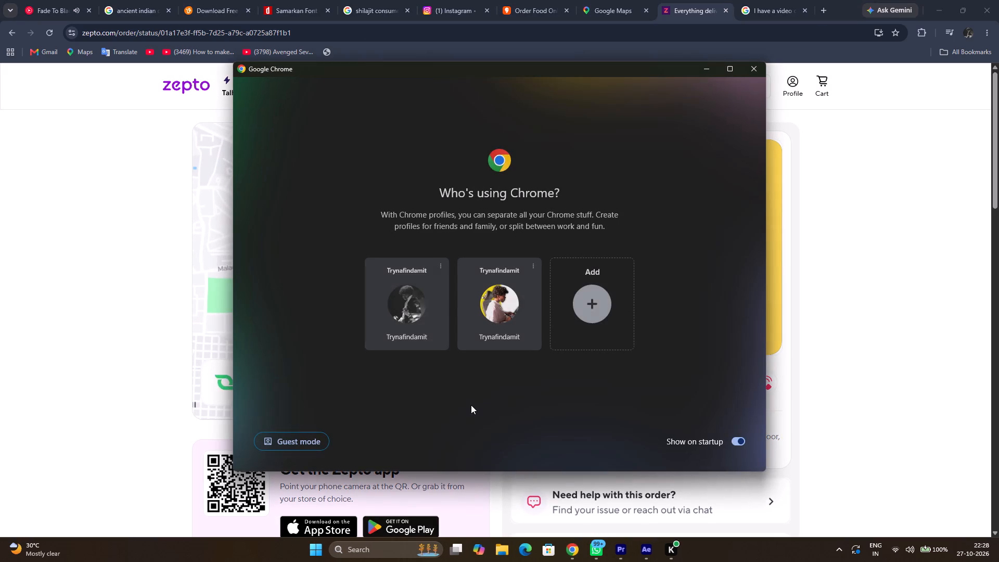
{"action": "left_click", "coordinate": [426, 321]}
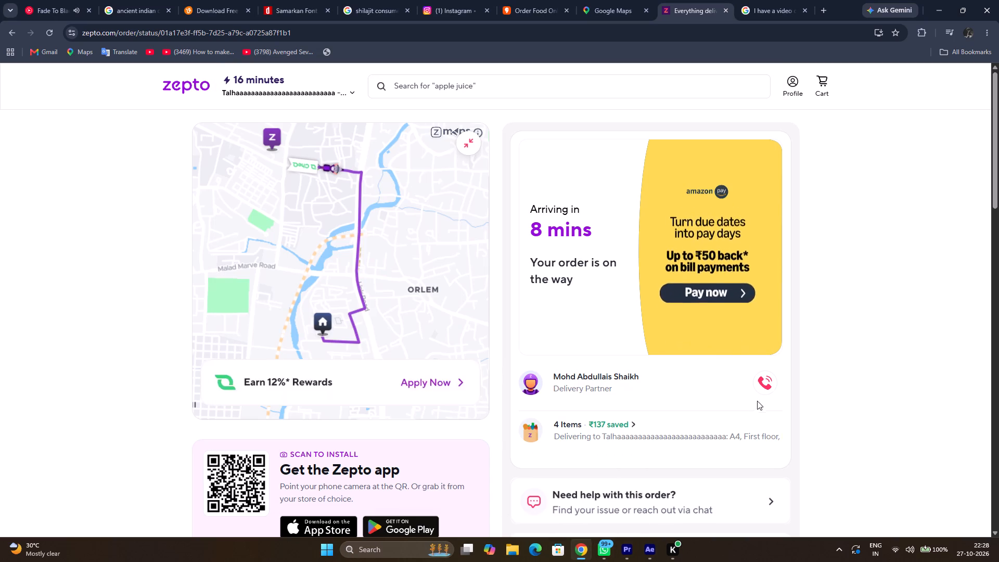
{"action": "left_click", "coordinate": [762, 386]}
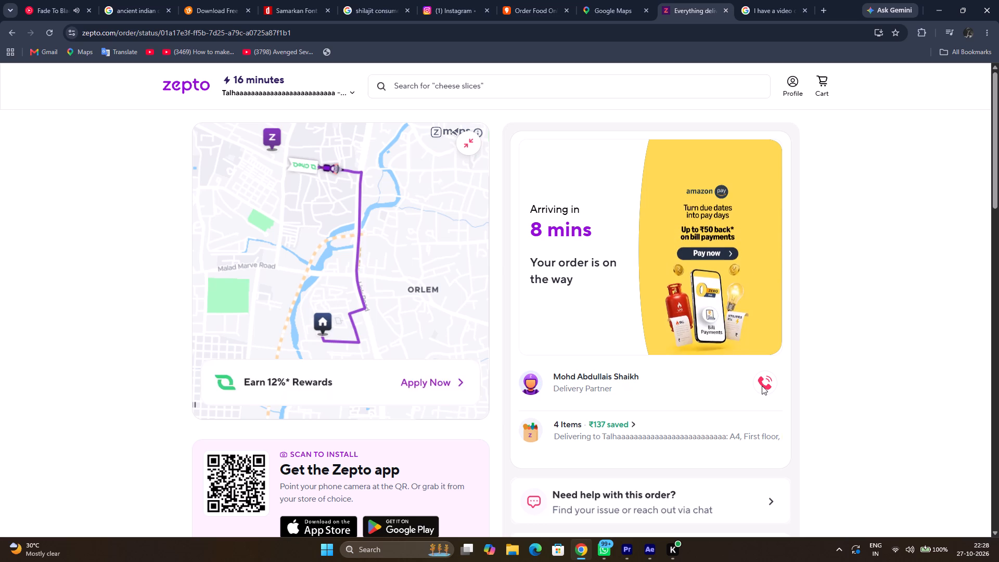
{"action": "left_click", "coordinate": [762, 386]}
Look through the Zepto order page below the delivery partner and item details.
{"action": "scroll", "coordinate": [747, 401], "scroll_direction": "down", "scroll_amount": 1}
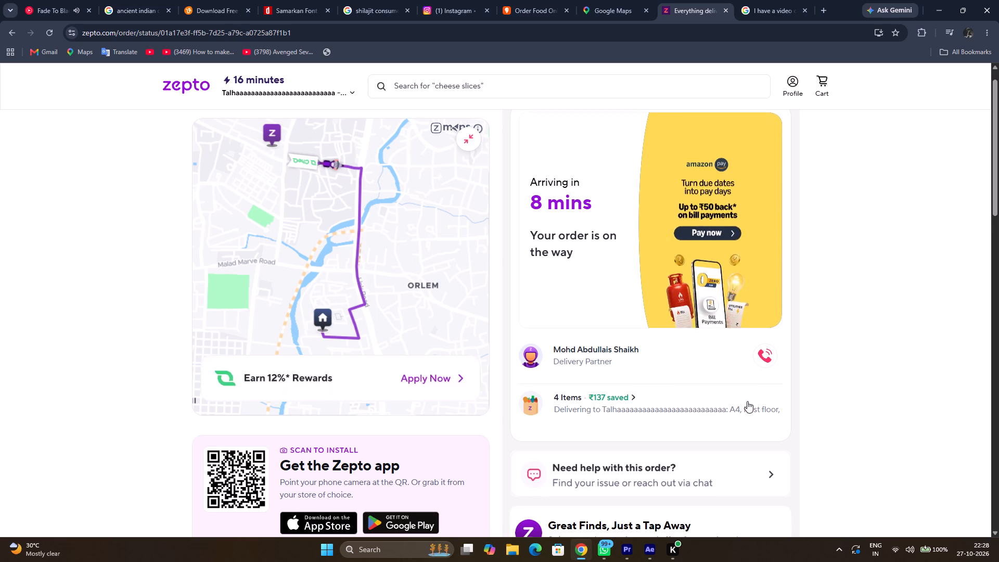
{"action": "scroll", "coordinate": [747, 401], "scroll_direction": "down", "scroll_amount": 1}
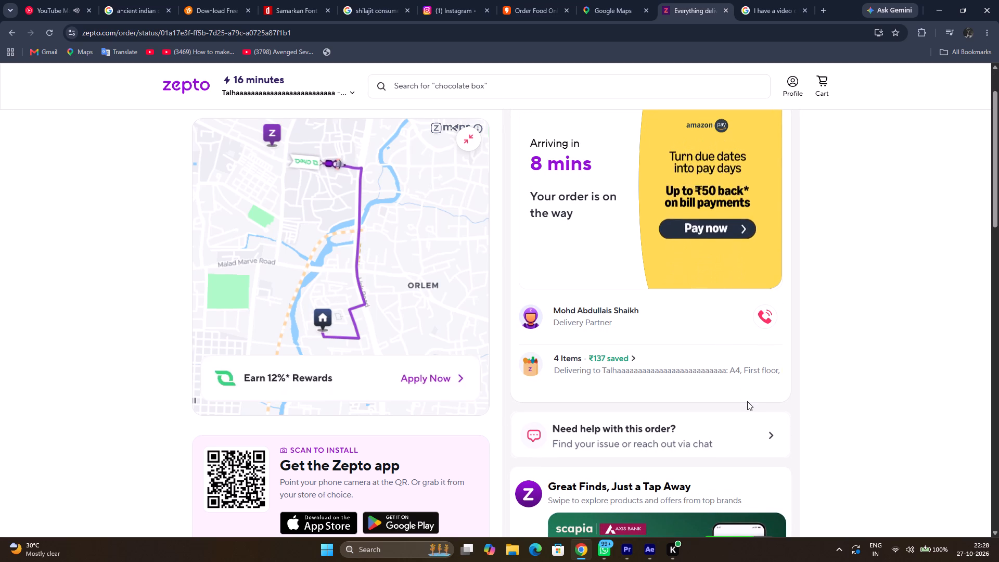
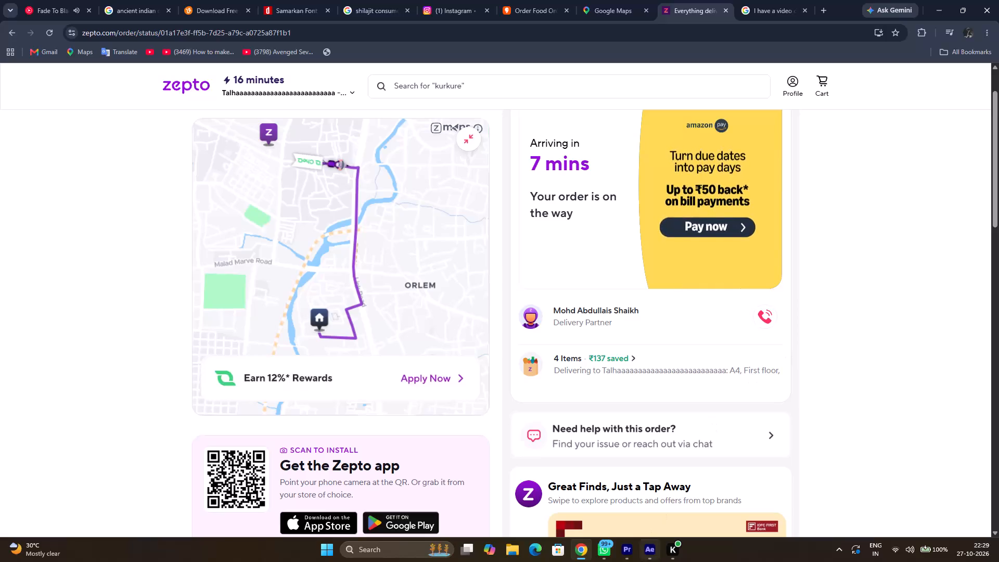
Switch to After Effects and preview the clip's slide in Line up from 0:00:15:03, 0:00:17:18 and 0:00:18:03.
{"action": "left_click", "coordinate": [644, 559]}
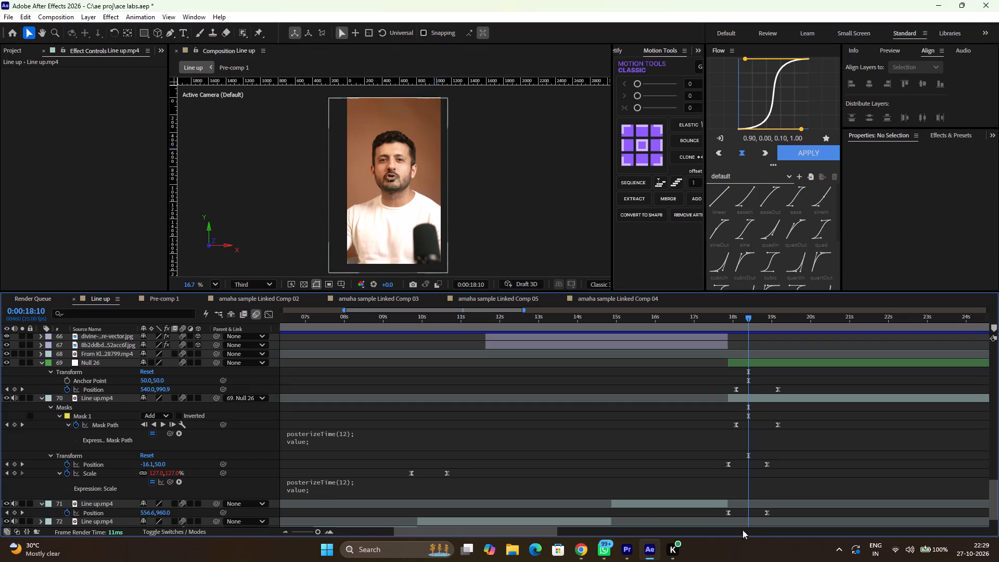
{"action": "left_click_drag", "start_coordinate": [733, 317], "coordinate": [620, 325]}
{"action": "key", "text": "space"}
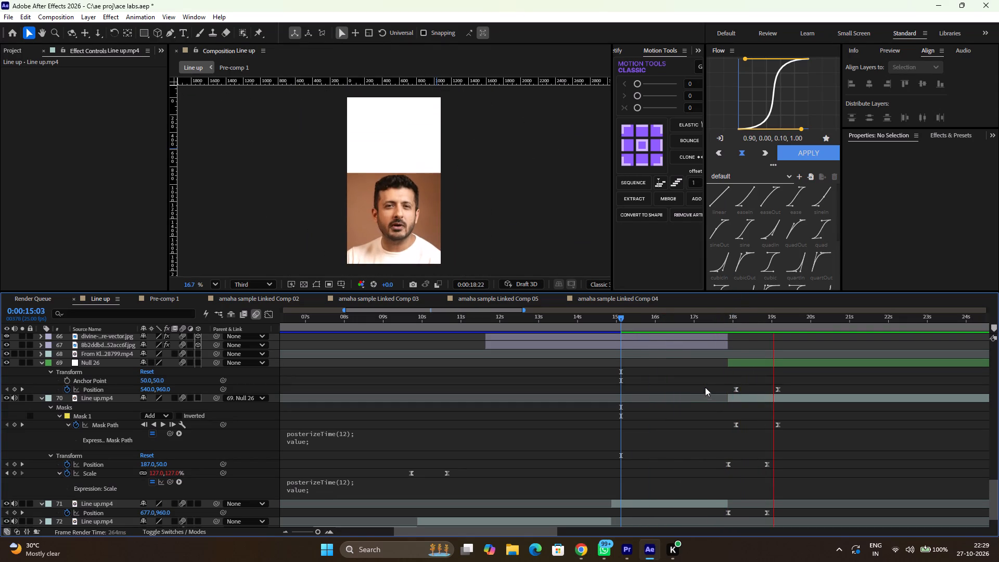
{"action": "key", "text": "space"}
{"action": "left_click_drag", "start_coordinate": [736, 318], "coordinate": [775, 320]}
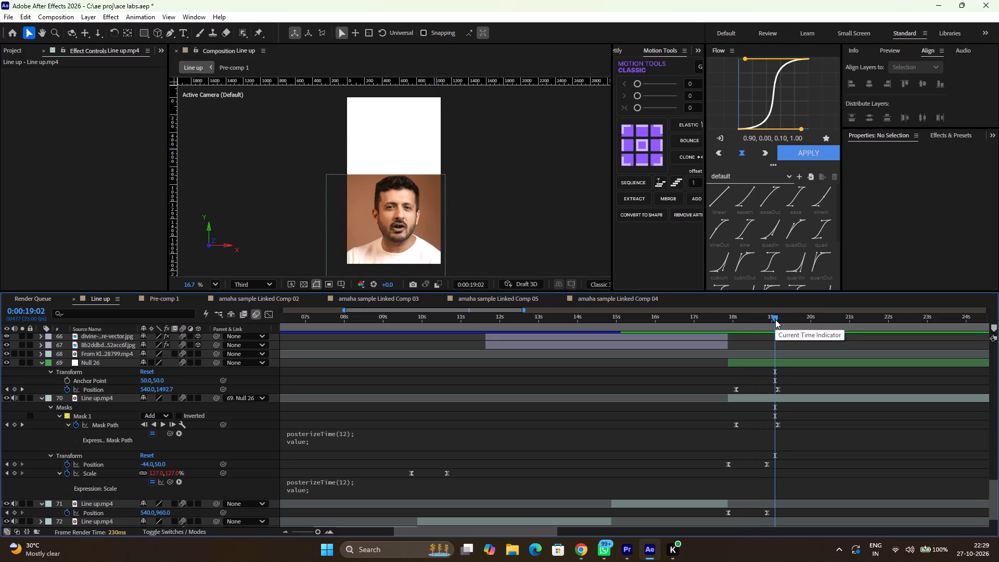
{"action": "left_click_drag", "start_coordinate": [747, 318], "coordinate": [722, 321]}
{"action": "key", "text": "space"}
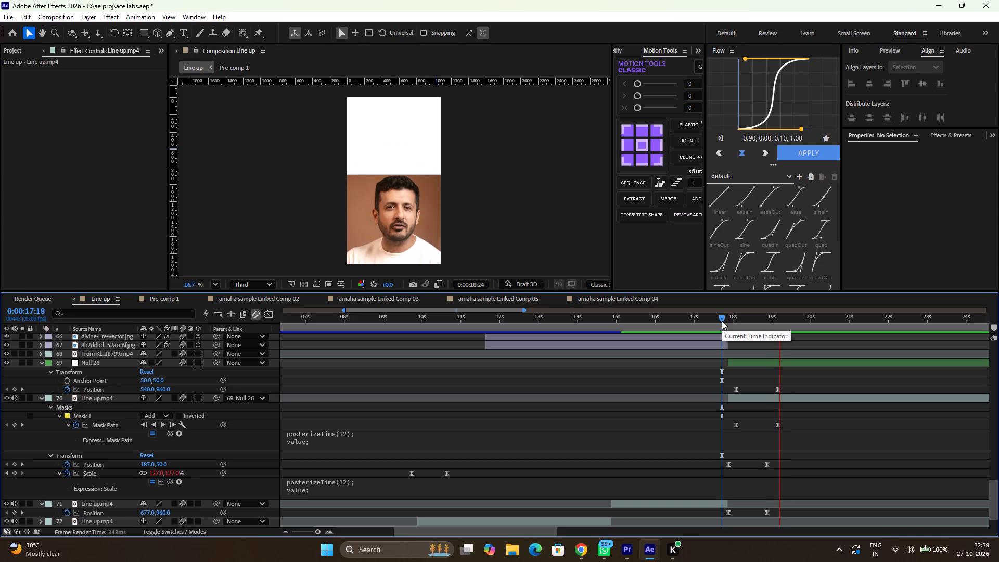
{"action": "key", "text": "space"}
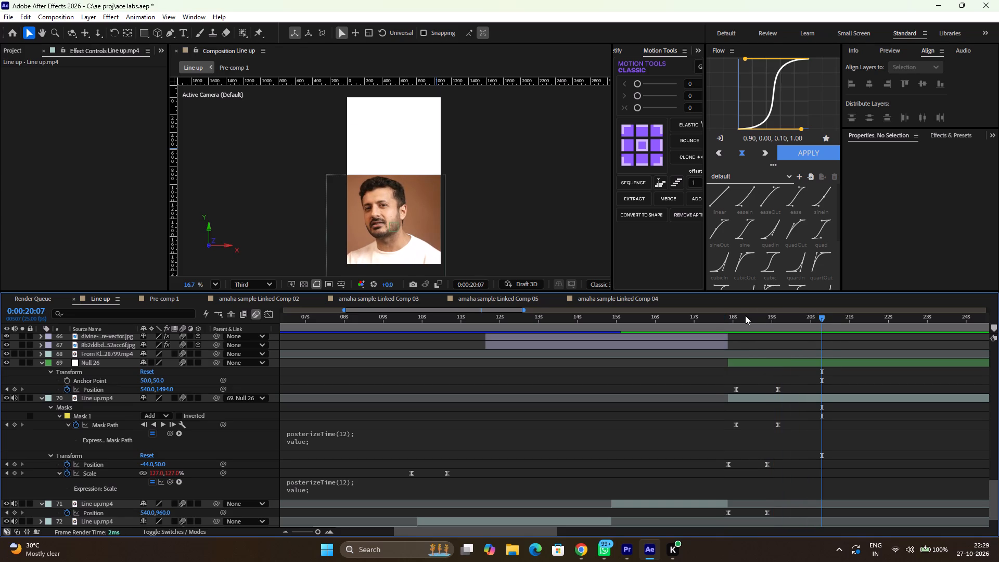
{"action": "left_click_drag", "start_coordinate": [745, 315], "coordinate": [737, 316]}
{"action": "key", "text": "space"}
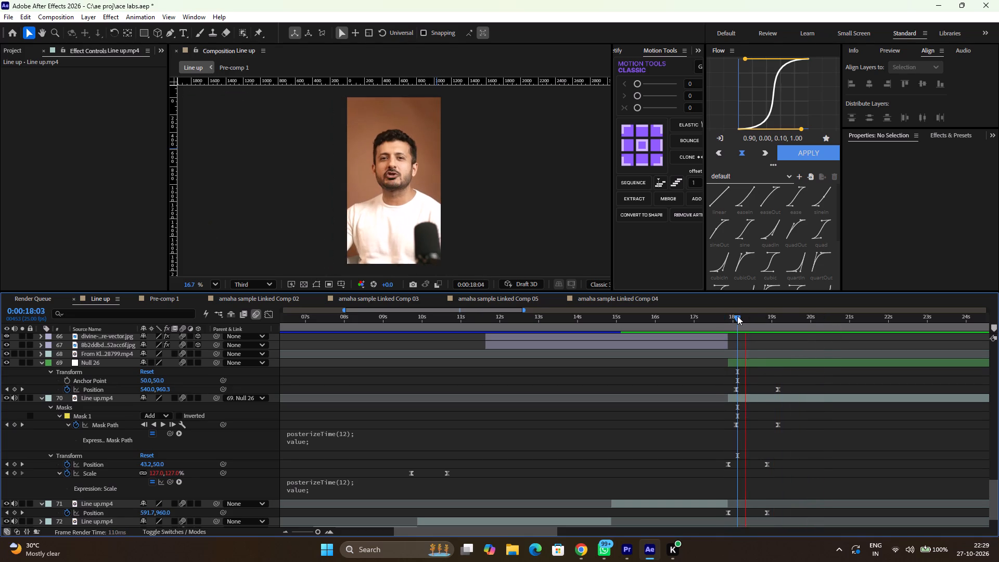
{"action": "key", "text": "space"}
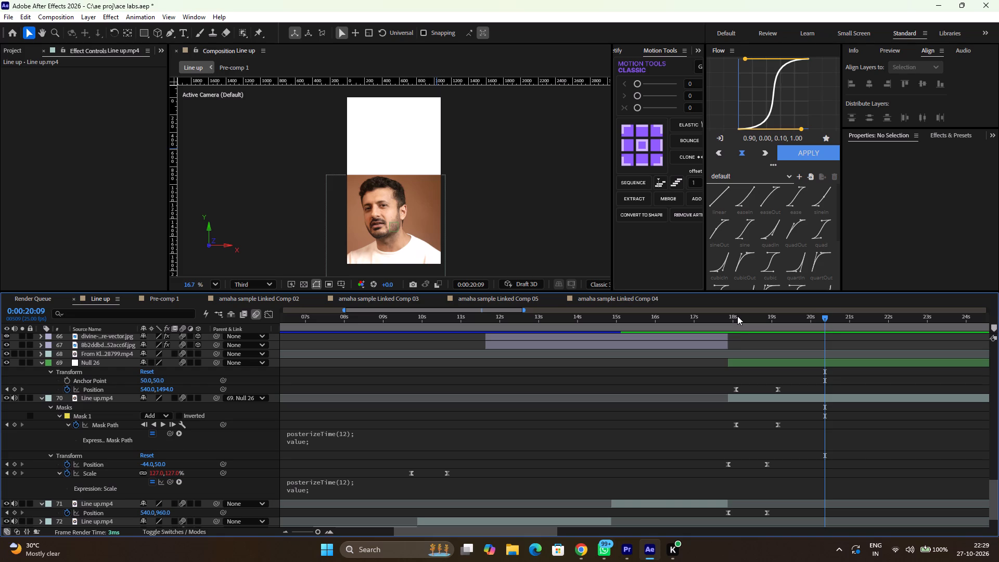
Switch to Google Chrome, open a window under the other Trynafindamit profile, and find and open Pinterest through a Google search.
{"action": "left_click", "coordinate": [580, 547]}
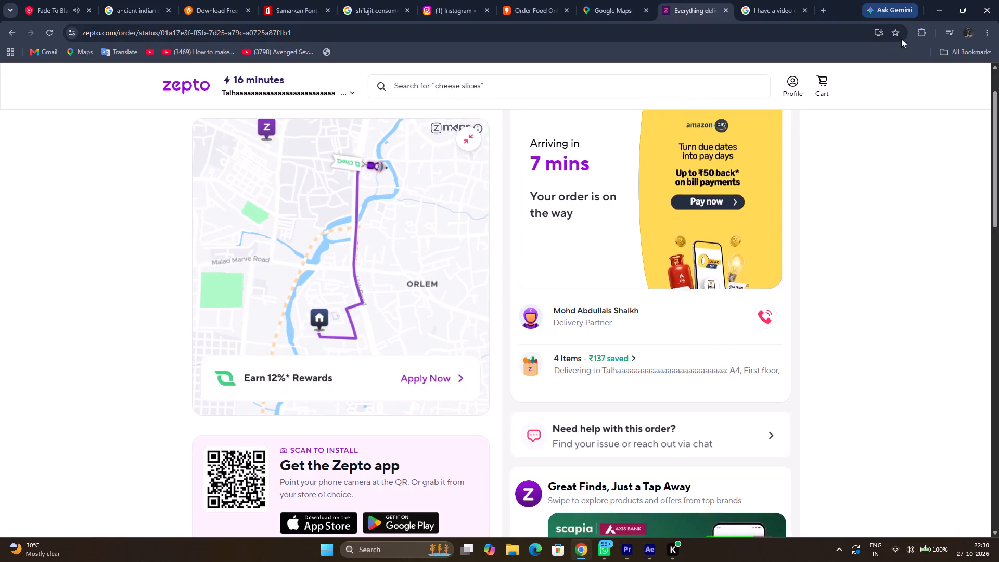
{"action": "left_click", "coordinate": [965, 37]}
{"action": "left_click", "coordinate": [851, 236]}
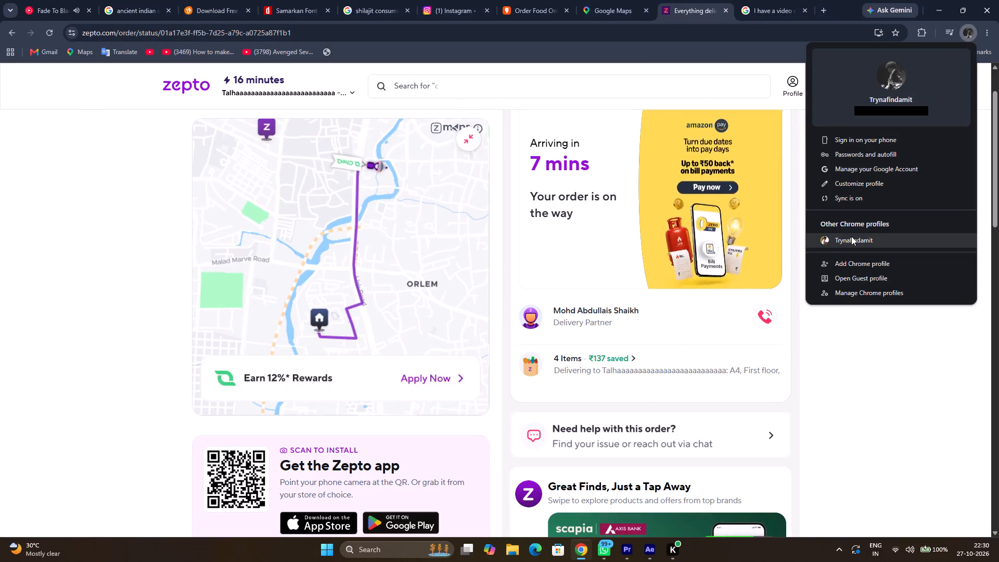
{"action": "left_click", "coordinate": [458, 209]}
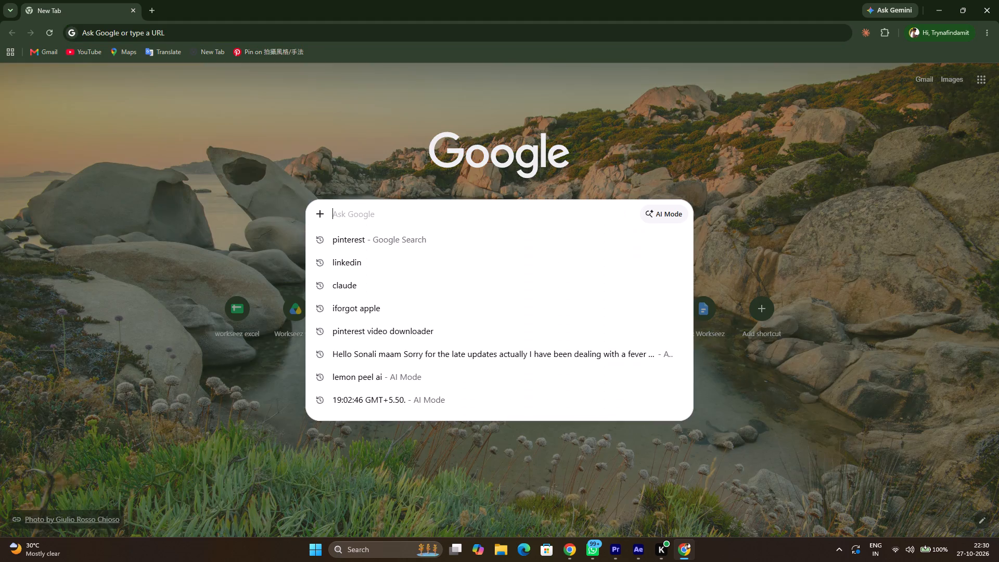
{"action": "left_click", "coordinate": [372, 244]}
{"action": "left_click", "coordinate": [174, 195]}
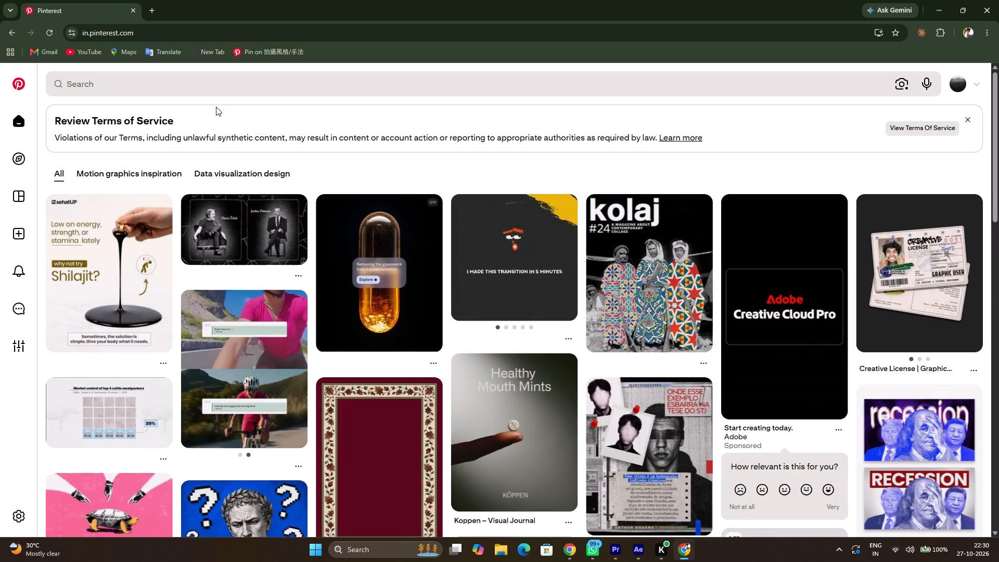
Start a new search on Pinterest.
{"action": "left_click", "coordinate": [195, 82]}
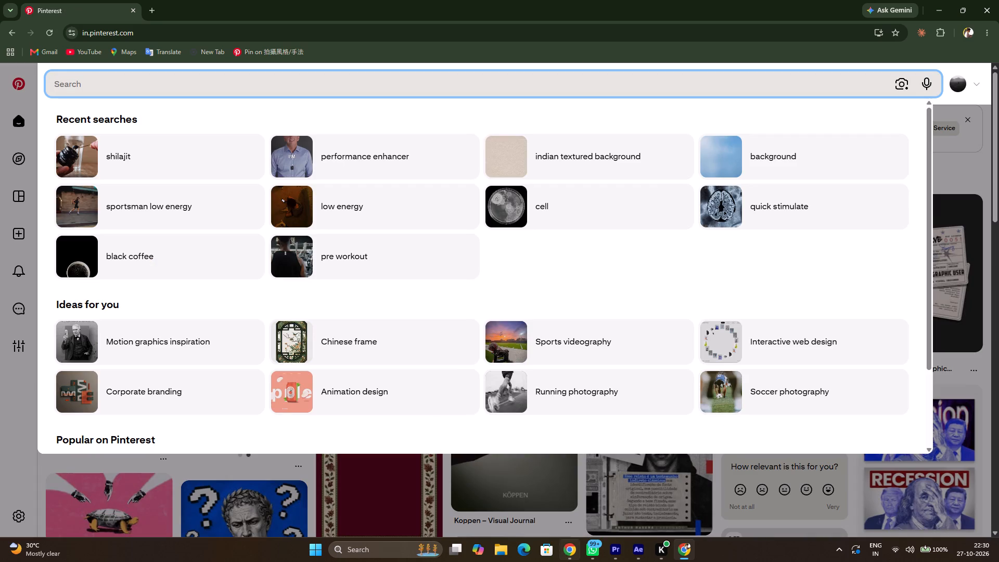
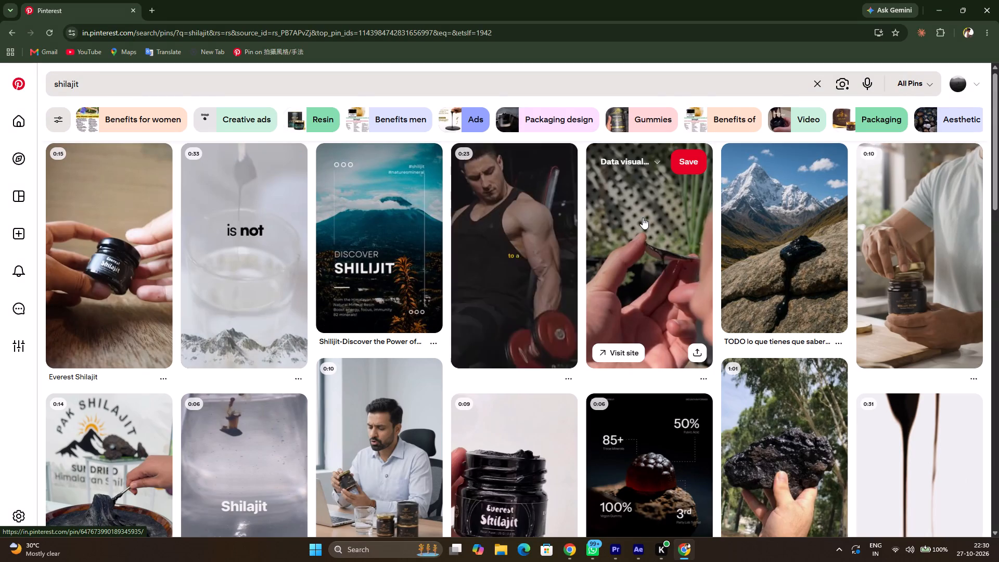
Open the pin of hands holding dark shilajit resin and look through its related pins for visual references.
{"action": "left_click", "coordinate": [643, 218]}
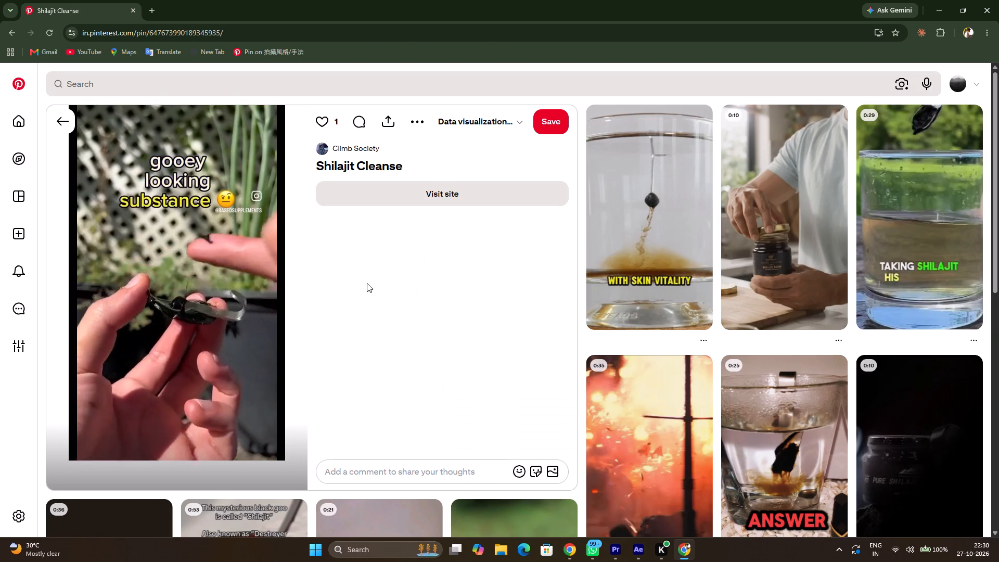
{"action": "scroll", "coordinate": [821, 368], "scroll_direction": "down", "scroll_amount": 3}
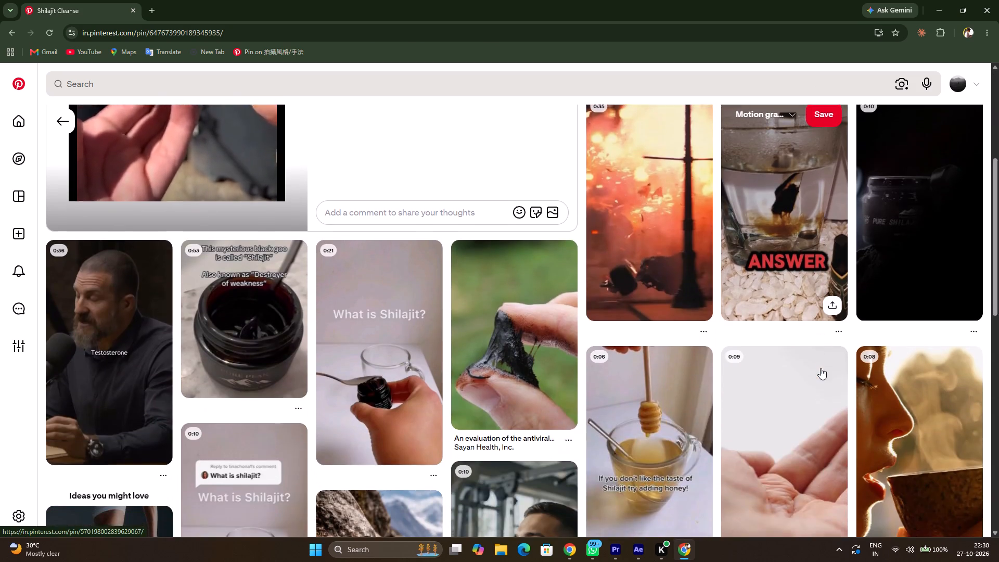
{"action": "scroll", "coordinate": [821, 368], "scroll_direction": "down", "scroll_amount": 1}
{"action": "scroll", "coordinate": [459, 310], "scroll_direction": "up", "scroll_amount": 1}
{"action": "scroll", "coordinate": [387, 241], "scroll_direction": "down", "scroll_amount": 1}
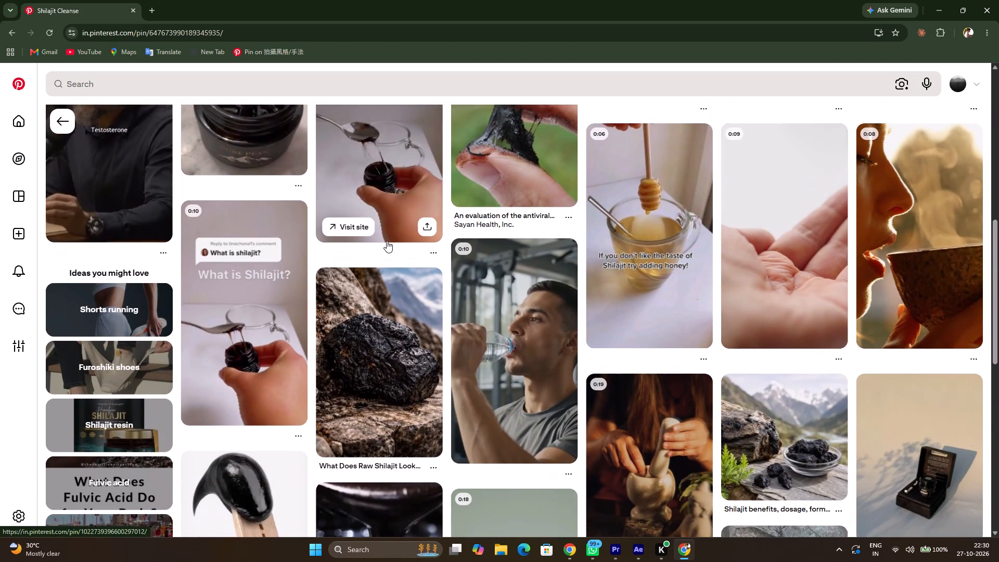
{"action": "scroll", "coordinate": [387, 241], "scroll_direction": "down", "scroll_amount": 1}
{"action": "scroll", "coordinate": [387, 241], "scroll_direction": "up", "scroll_amount": 1}
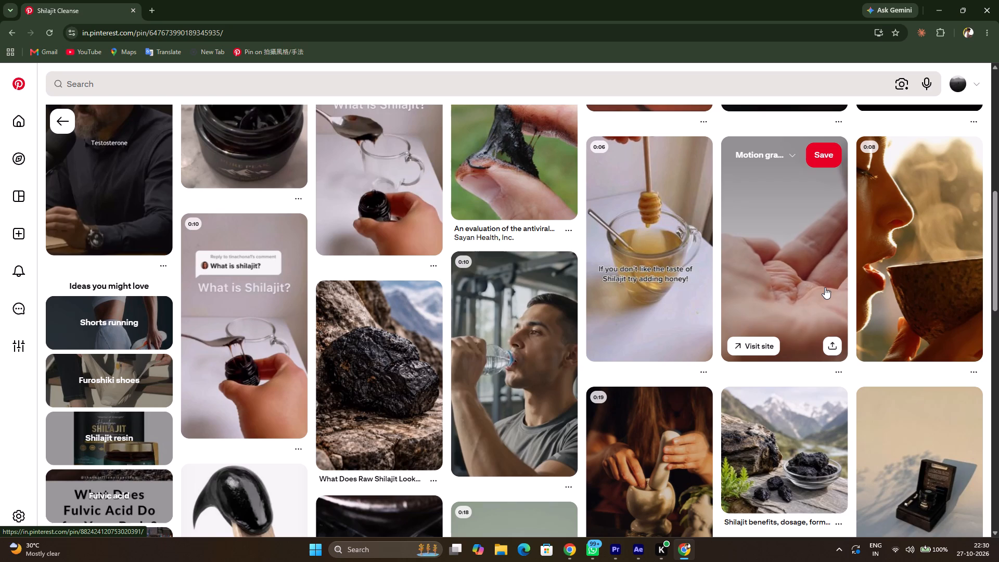
{"action": "scroll", "coordinate": [825, 287], "scroll_direction": "down", "scroll_amount": 3}
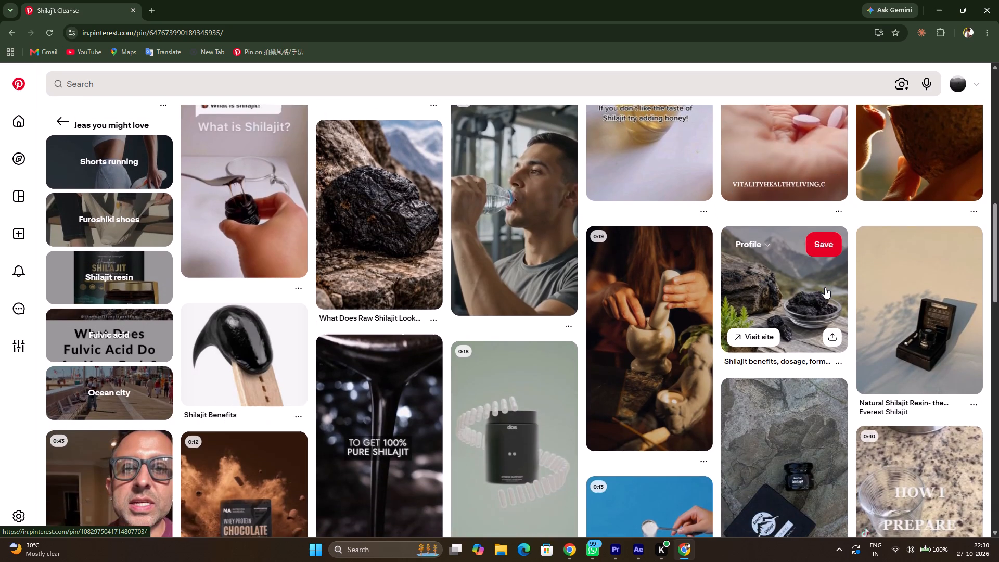
{"action": "scroll", "coordinate": [825, 287], "scroll_direction": "down", "scroll_amount": 2}
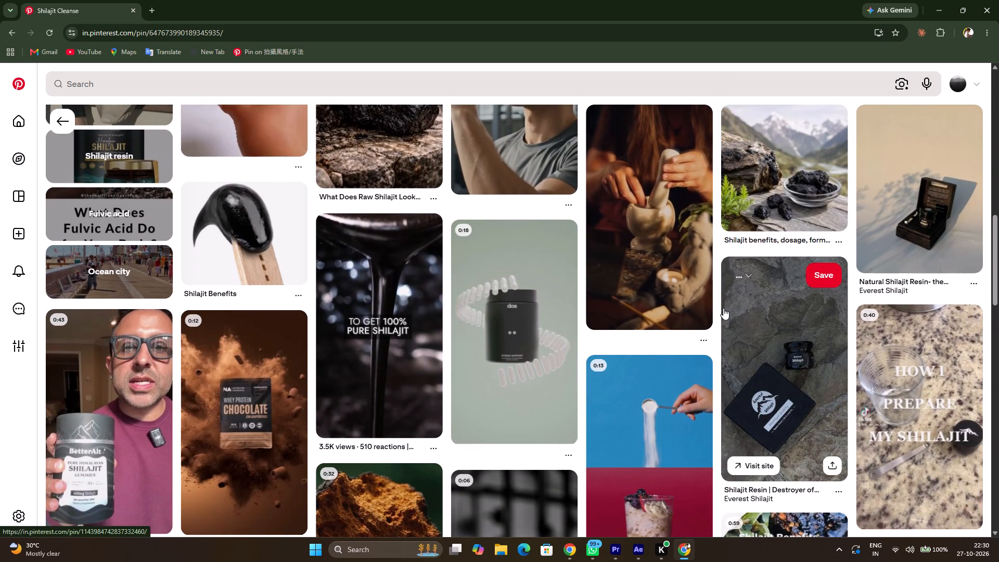
{"action": "scroll", "coordinate": [723, 308], "scroll_direction": "down", "scroll_amount": 5}
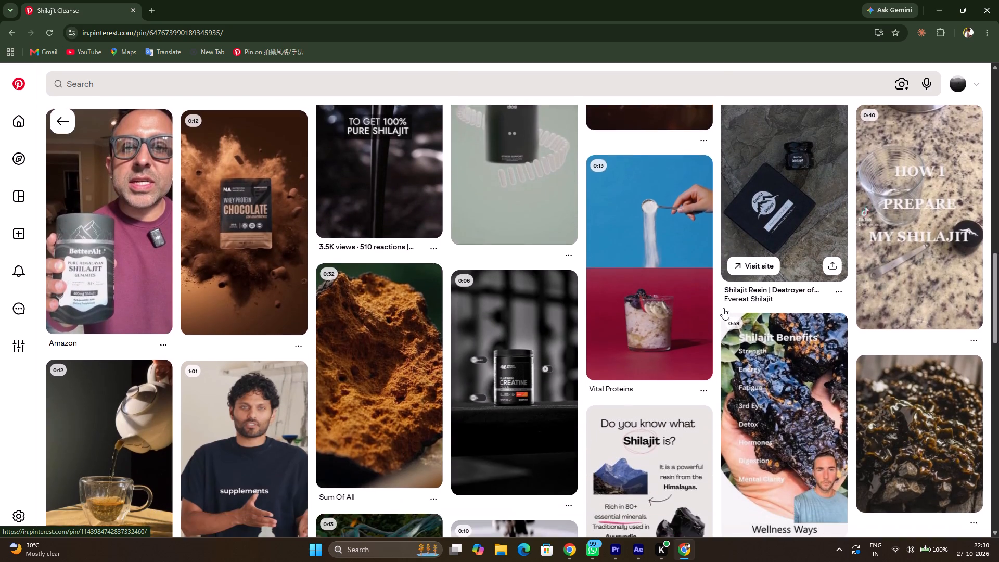
{"action": "scroll", "coordinate": [723, 308], "scroll_direction": "down", "scroll_amount": 4}
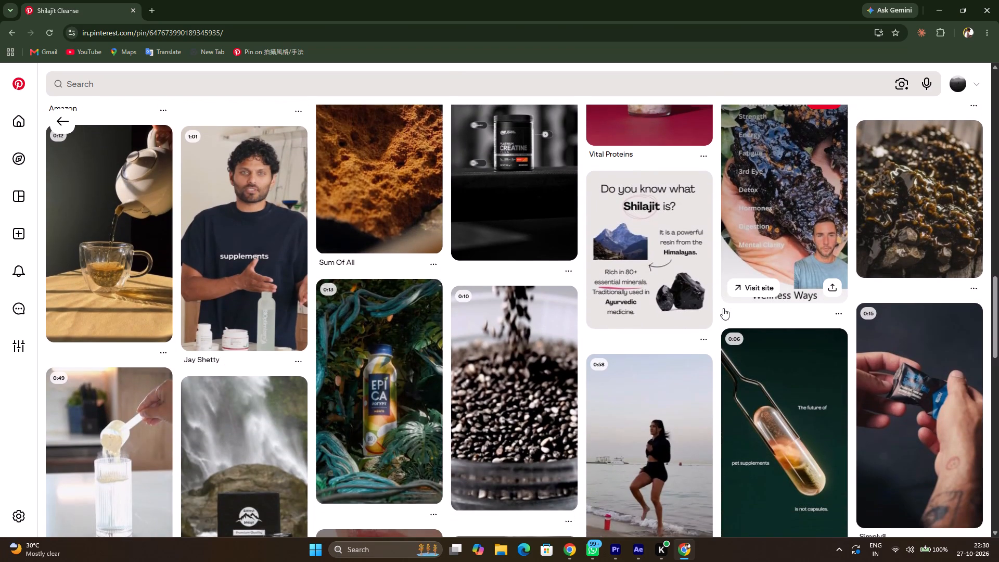
{"action": "scroll", "coordinate": [723, 308], "scroll_direction": "down", "scroll_amount": 5}
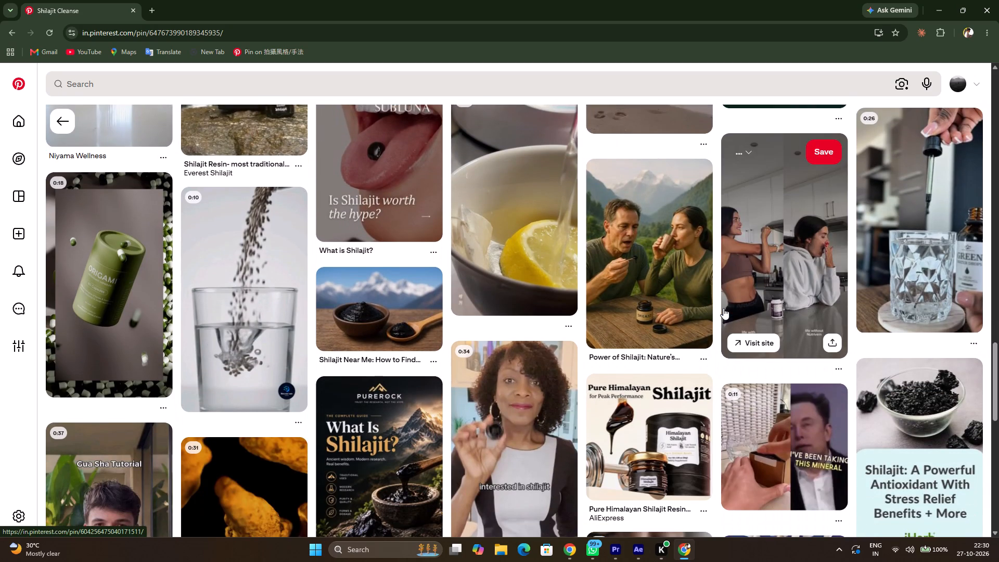
{"action": "scroll", "coordinate": [723, 308], "scroll_direction": "down", "scroll_amount": 1}
Return to the shilajit search results and browse further through the pins for usable visuals.
{"action": "scroll", "coordinate": [723, 308], "scroll_direction": "right", "scroll_amount": 7}
{"action": "scroll", "coordinate": [723, 308], "scroll_direction": "down", "scroll_amount": 2}
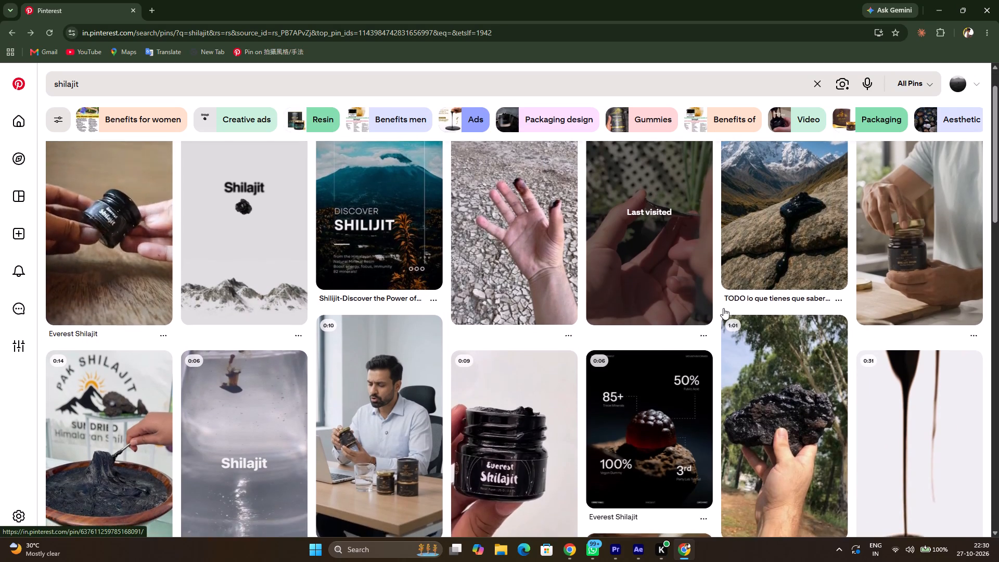
{"action": "scroll", "coordinate": [723, 308], "scroll_direction": "down", "scroll_amount": 4}
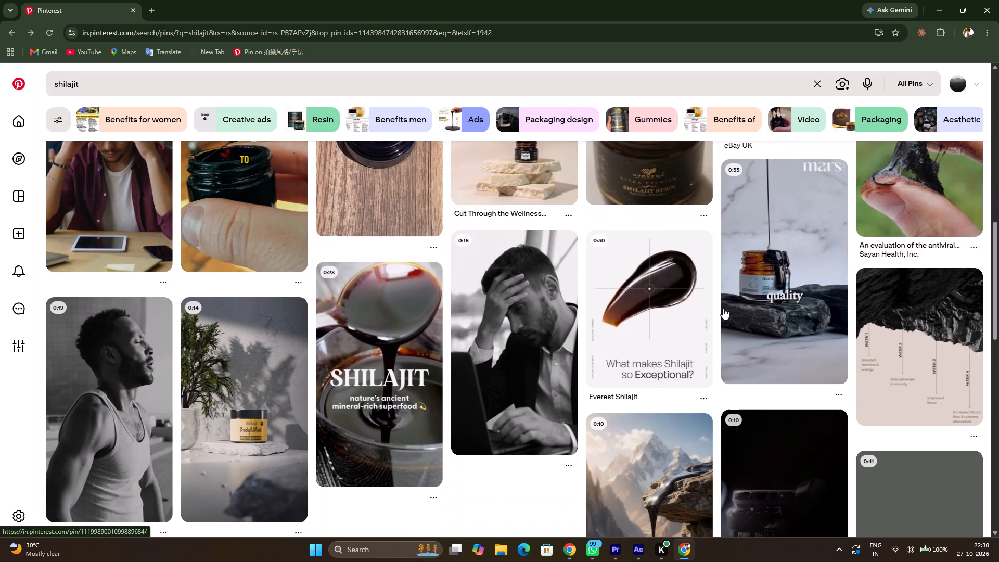
{"action": "scroll", "coordinate": [723, 308], "scroll_direction": "down", "scroll_amount": 3}
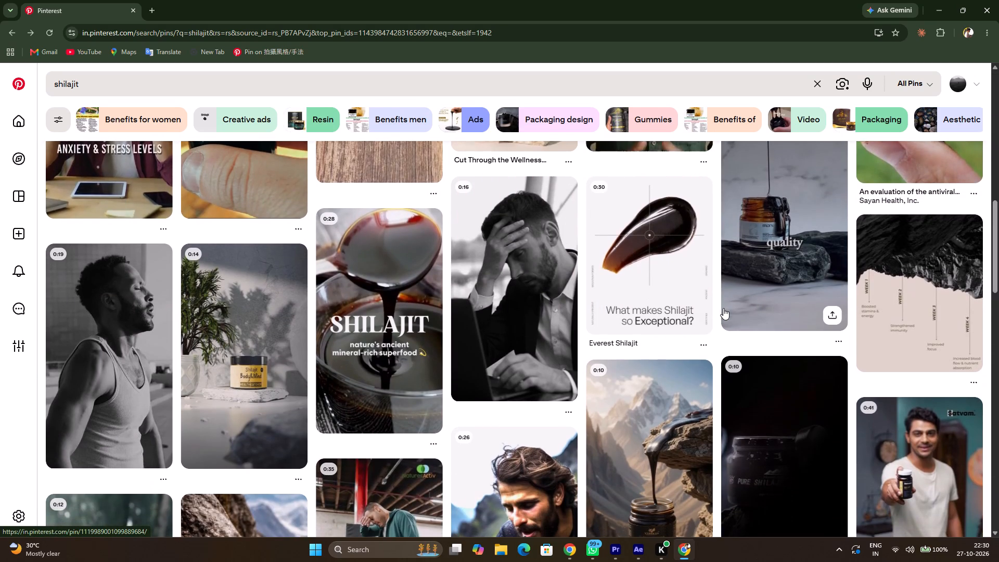
{"action": "scroll", "coordinate": [619, 348], "scroll_direction": "down", "scroll_amount": 6}
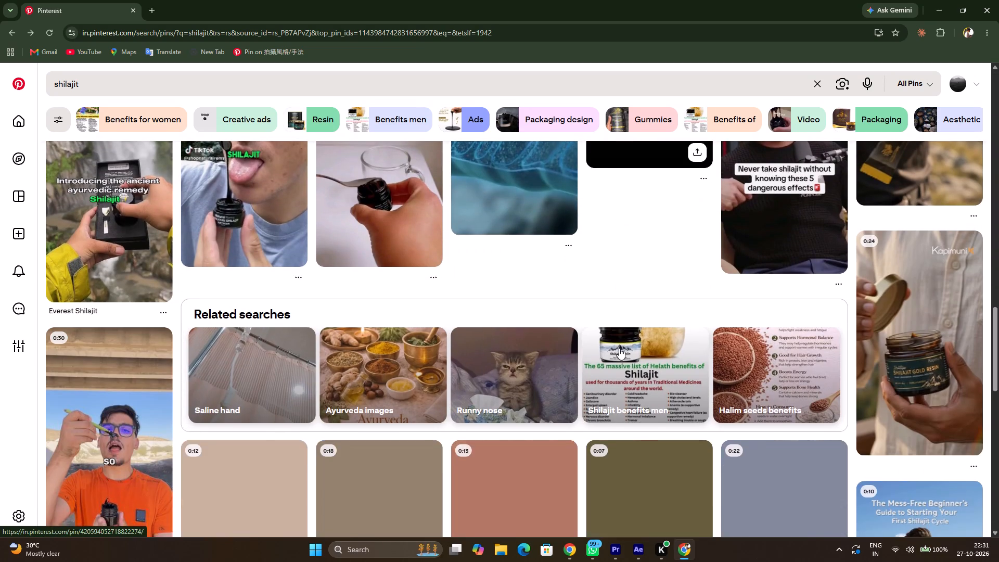
{"action": "scroll", "coordinate": [619, 348], "scroll_direction": "up", "scroll_amount": 4}
{"action": "scroll", "coordinate": [619, 348], "scroll_direction": "down", "scroll_amount": 4}
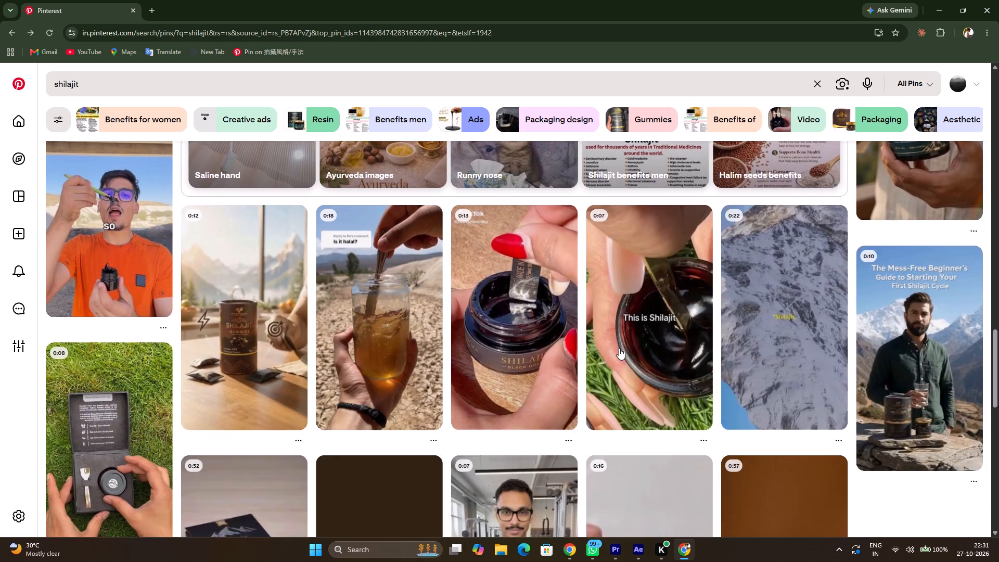
{"action": "scroll", "coordinate": [619, 348], "scroll_direction": "down", "scroll_amount": 3}
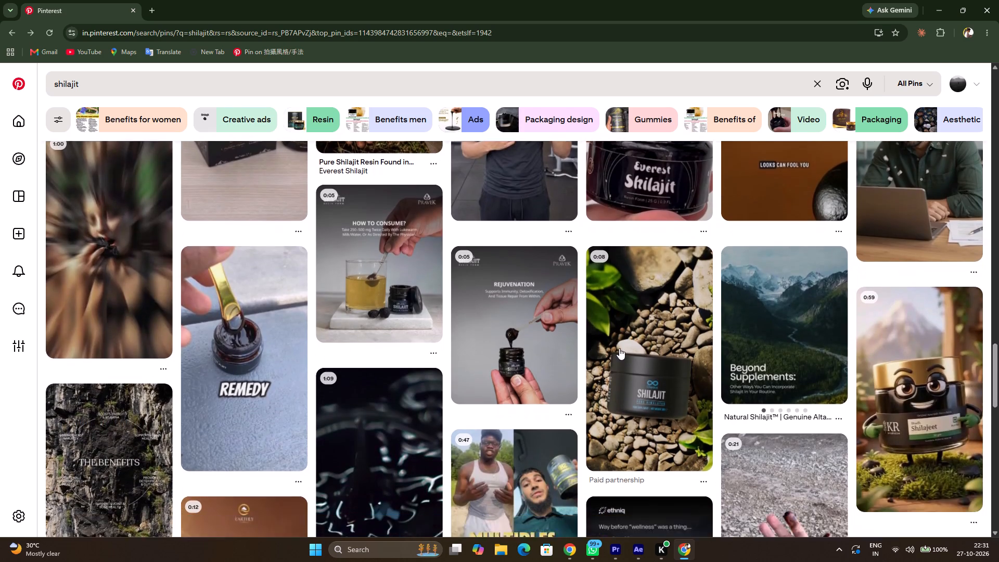
{"action": "scroll", "coordinate": [619, 348], "scroll_direction": "down", "scroll_amount": 2}
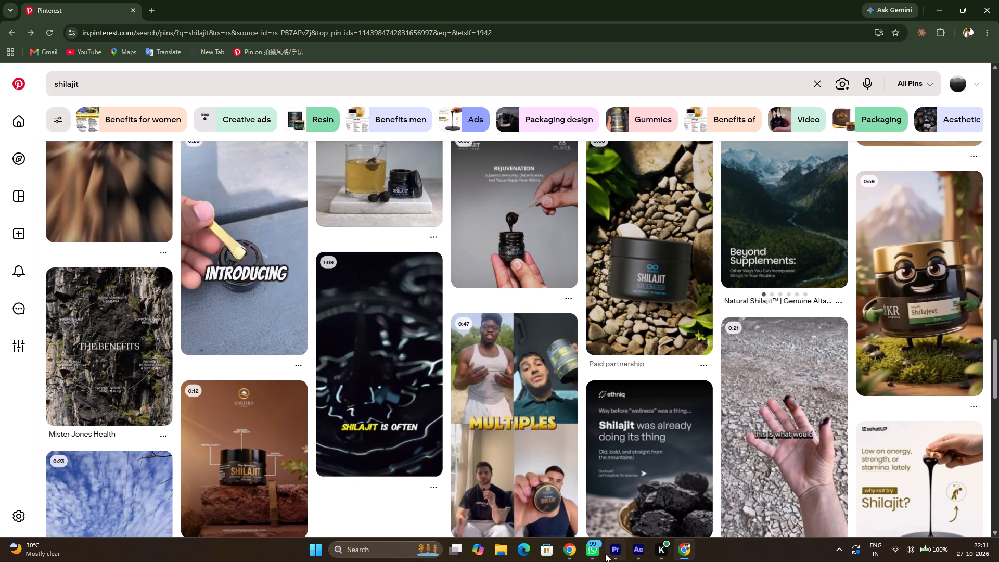
Switch to After Effects and review the Line up composition at about 0:00:02:16, 0:00:06:12 and 0:00:09:00.
{"action": "left_click", "coordinate": [634, 556]}
{"action": "key", "text": "space"}
{"action": "scroll", "coordinate": [439, 443], "scroll_direction": "down", "scroll_amount": 1, "text": "ctrl"}
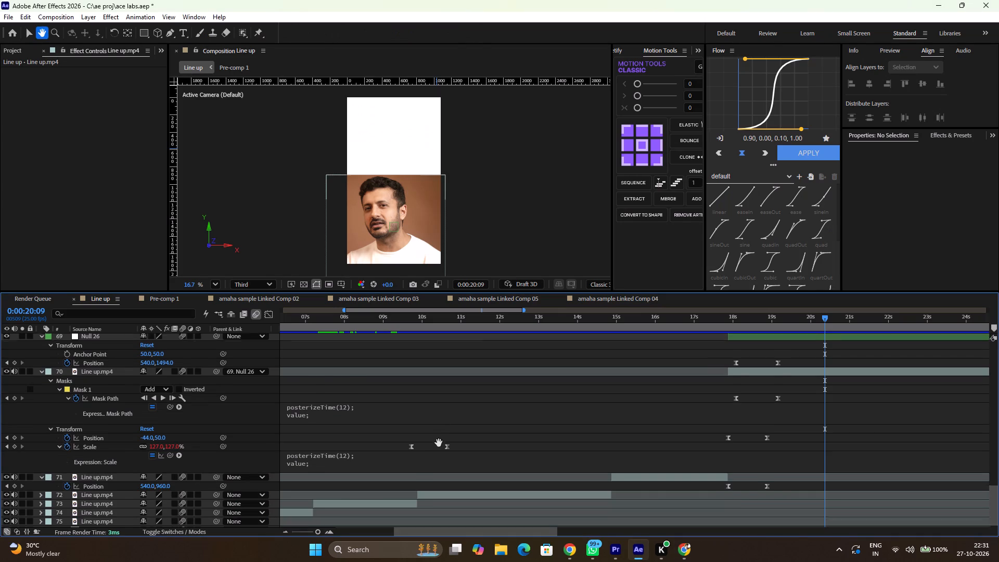
{"action": "scroll", "coordinate": [439, 443], "scroll_direction": "down", "scroll_amount": 1, "text": "ctrl"}
{"action": "scroll", "coordinate": [439, 443], "scroll_direction": "down", "scroll_amount": 3, "text": "ctrl+alt"}
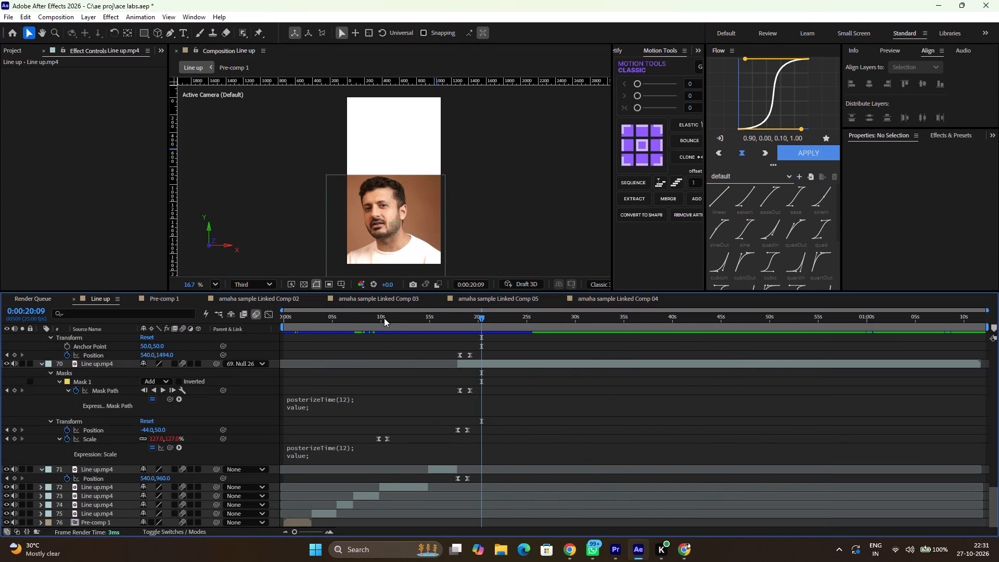
{"action": "left_click_drag", "start_coordinate": [384, 318], "coordinate": [310, 340]}
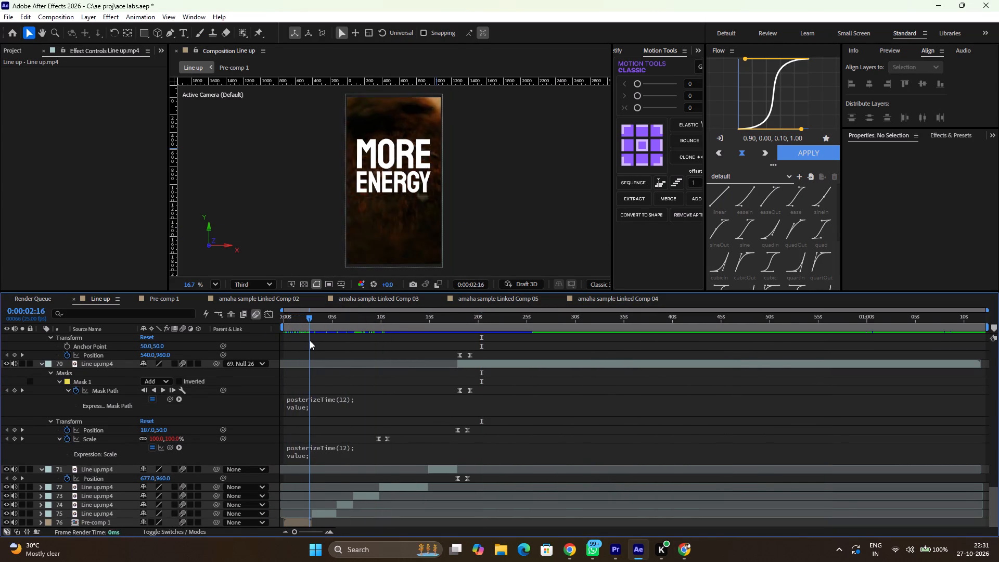
{"action": "left_click_drag", "start_coordinate": [310, 340], "coordinate": [348, 348]}
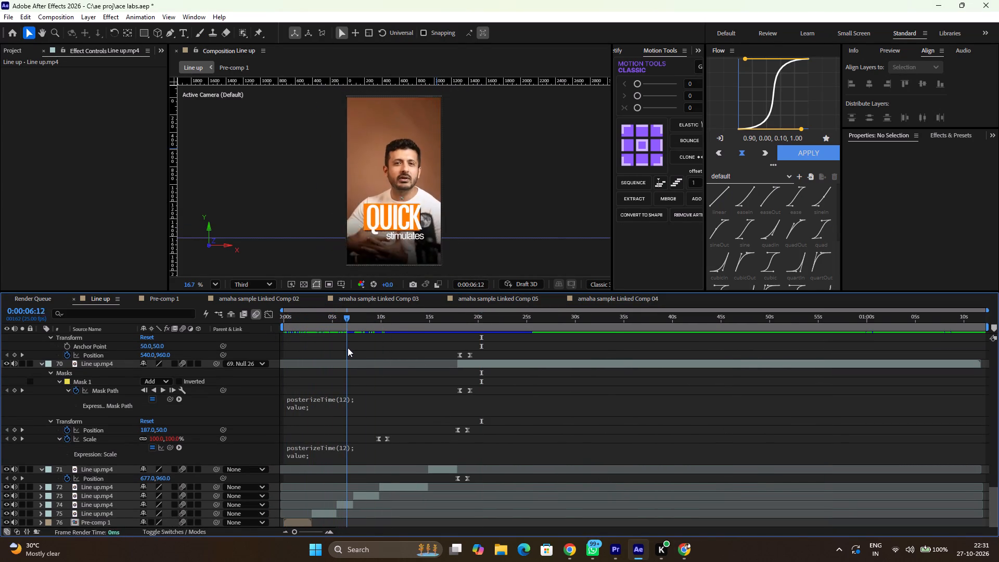
{"action": "left_click_drag", "start_coordinate": [348, 348], "coordinate": [371, 353]}
Look through the Line up layer stack, from the talking-head layers up to the text and shape layers.
{"action": "scroll", "coordinate": [371, 373], "scroll_direction": "up", "scroll_amount": 1}
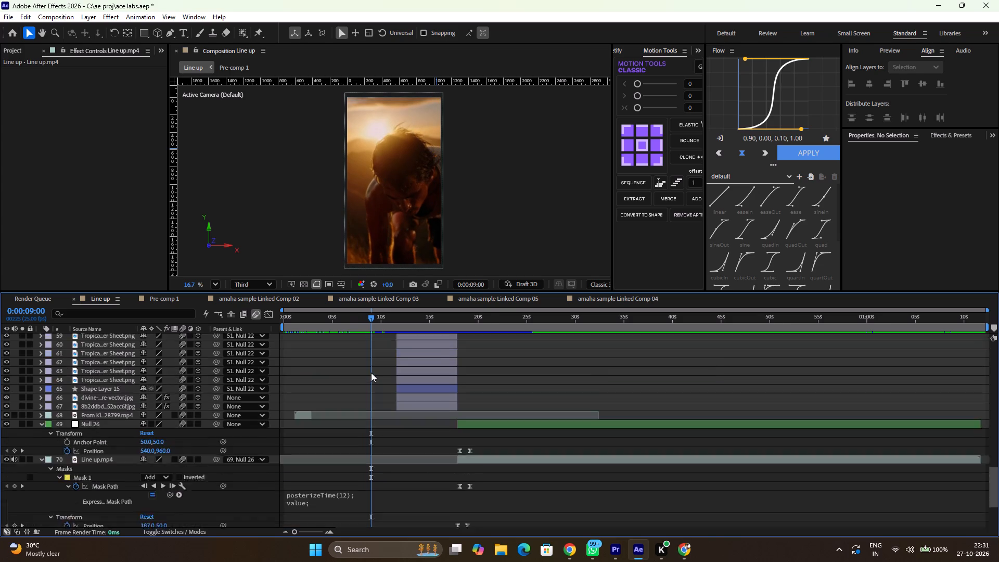
{"action": "scroll", "coordinate": [371, 373], "scroll_direction": "up", "scroll_amount": 4}
{"action": "scroll", "coordinate": [371, 373], "scroll_direction": "left", "scroll_amount": 1, "text": "alt"}
{"action": "scroll", "coordinate": [371, 373], "scroll_direction": "right", "scroll_amount": 1, "text": "alt"}
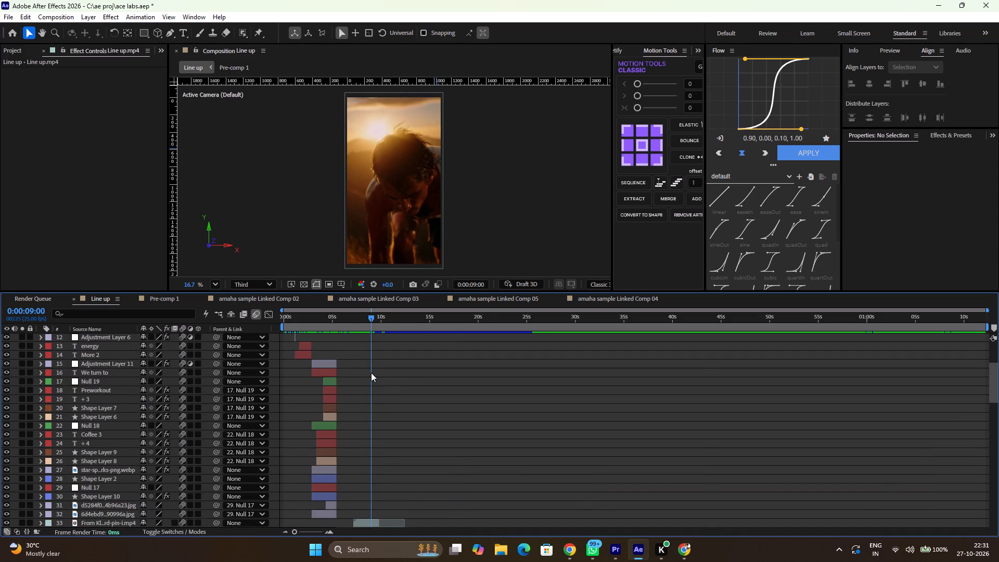
{"action": "scroll", "coordinate": [371, 373], "scroll_direction": "up", "scroll_amount": 3, "text": "ctrl+alt"}
{"action": "scroll", "coordinate": [371, 373], "scroll_direction": "down", "scroll_amount": 1}
{"action": "scroll", "coordinate": [371, 373], "scroll_direction": "down", "scroll_amount": 3, "text": "ctrl+alt"}
{"action": "scroll", "coordinate": [371, 373], "scroll_direction": "up", "scroll_amount": 2}
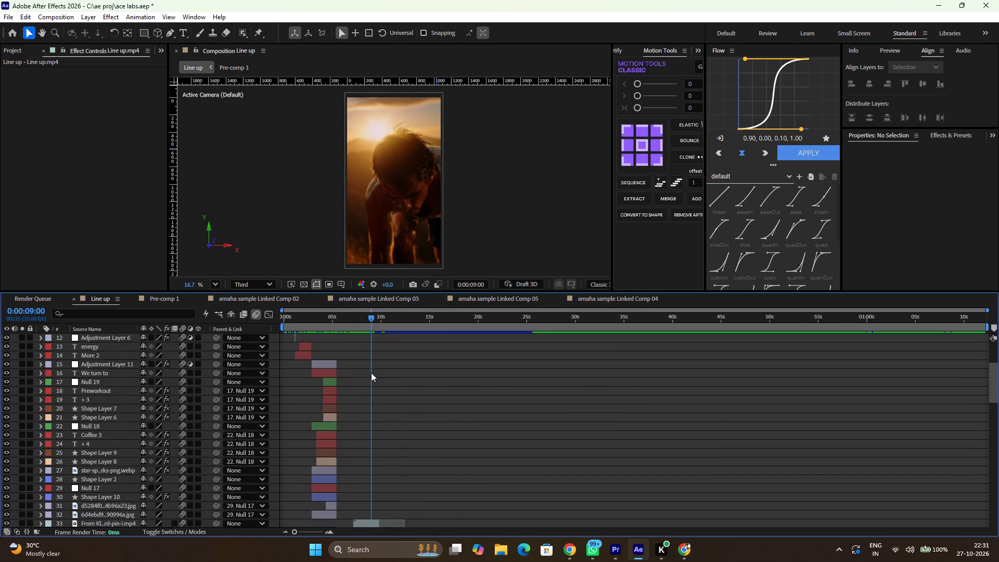
{"action": "scroll", "coordinate": [371, 373], "scroll_direction": "up", "scroll_amount": 1}
{"action": "scroll", "coordinate": [371, 373], "scroll_direction": "up", "scroll_amount": 3, "text": "ctrl+alt"}
Scrub through the Line up scenes from the opening to about 0:00:09:00, checking the We turn to, QUICK stimulates and sunset shots.
{"action": "scroll", "coordinate": [371, 373], "scroll_direction": "down", "scroll_amount": 1}
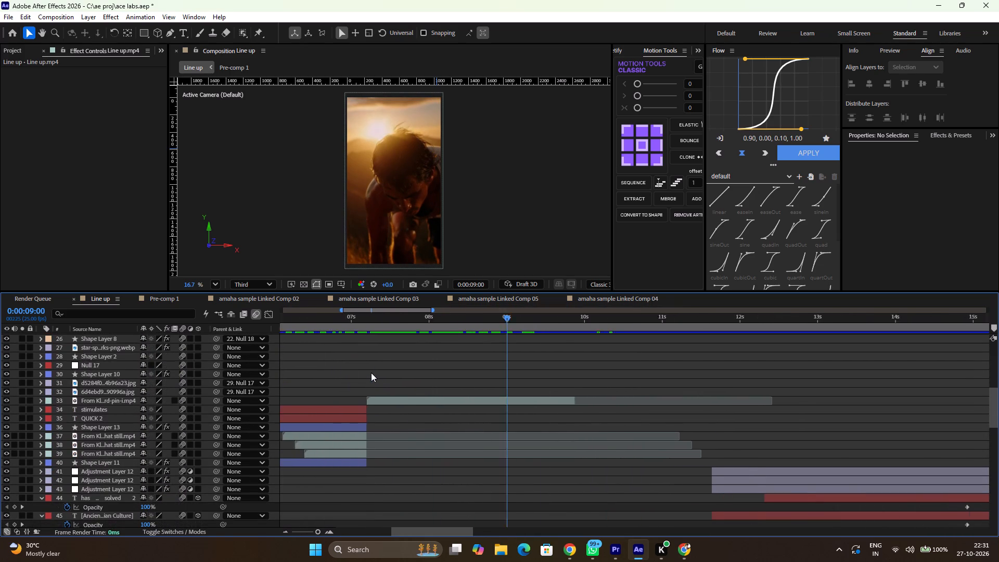
{"action": "scroll", "coordinate": [371, 373], "scroll_direction": "down", "scroll_amount": 1}
{"action": "left_click_drag", "start_coordinate": [388, 318], "coordinate": [643, 327]}
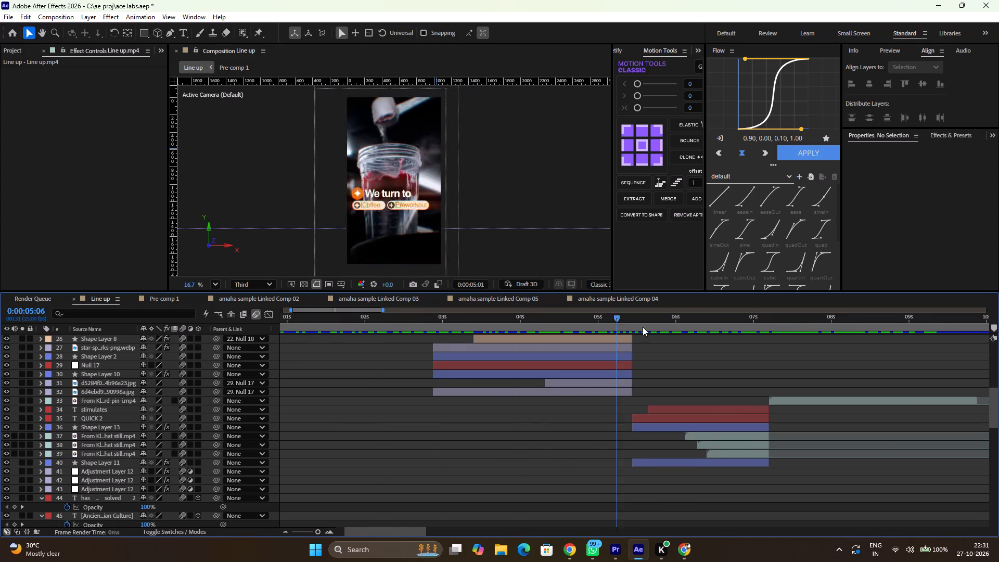
{"action": "left_click_drag", "start_coordinate": [643, 327], "coordinate": [592, 364]}
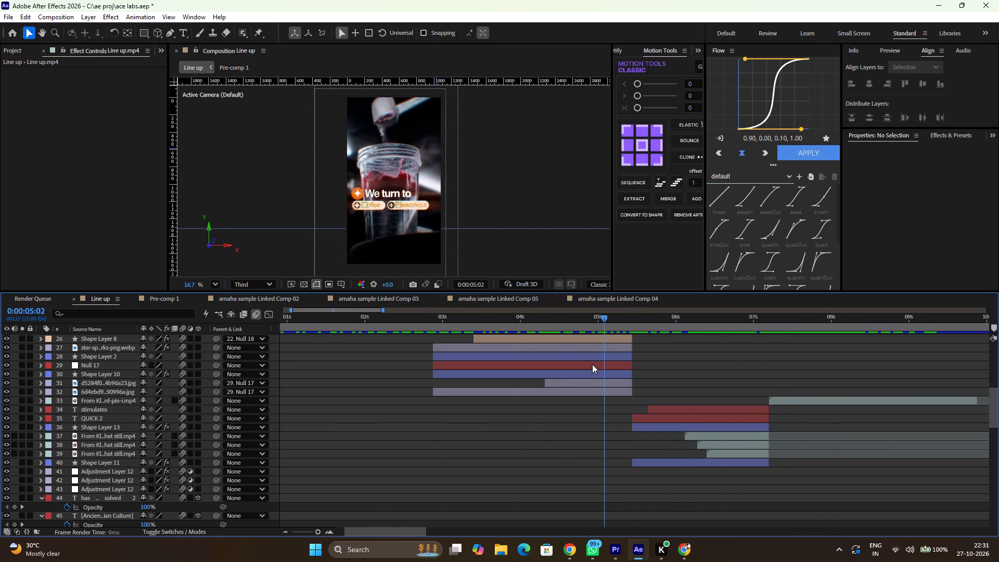
{"action": "left_click_drag", "start_coordinate": [592, 364], "coordinate": [329, 343]}
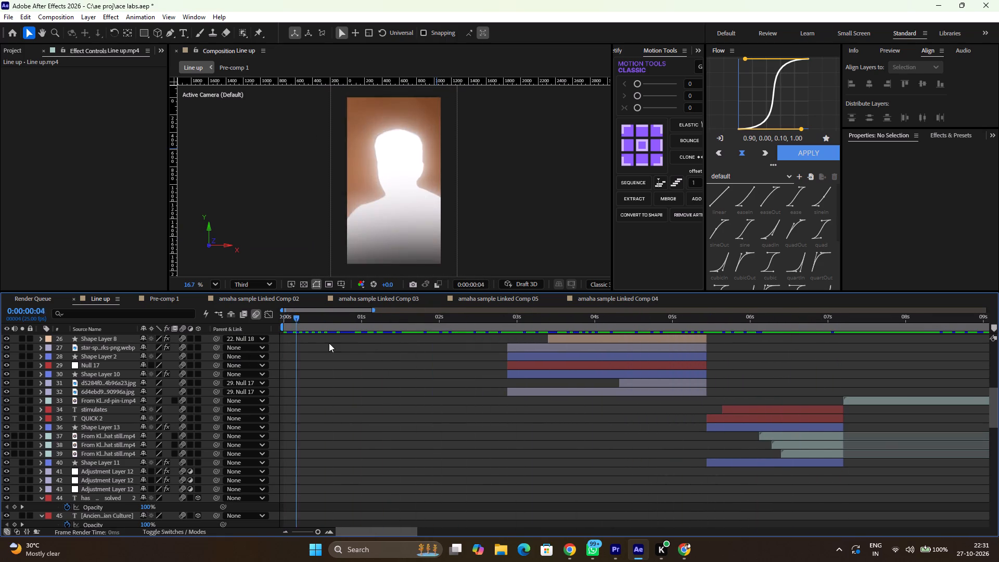
{"action": "left_click_drag", "start_coordinate": [329, 343], "coordinate": [522, 368]}
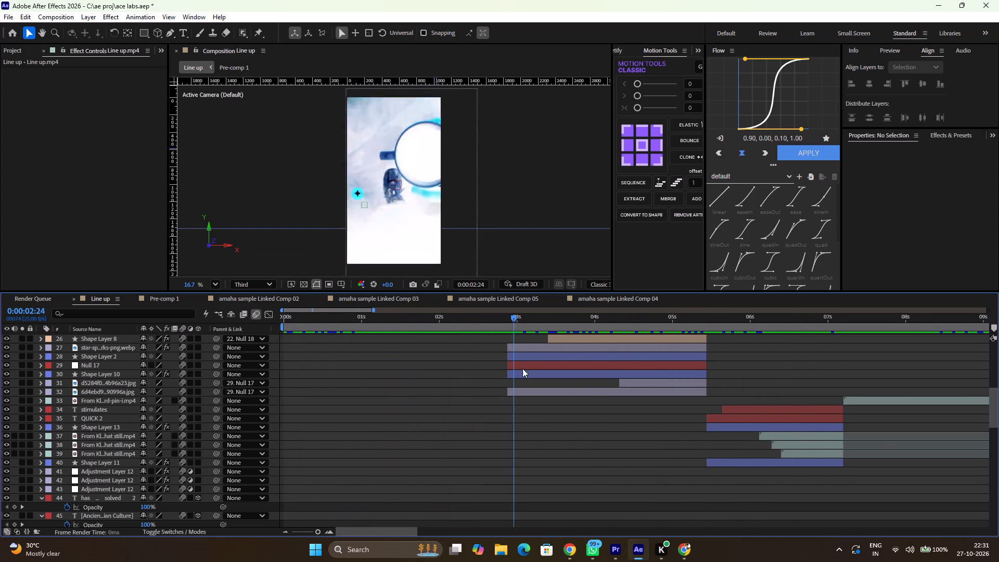
{"action": "left_click_drag", "start_coordinate": [522, 368], "coordinate": [623, 370]}
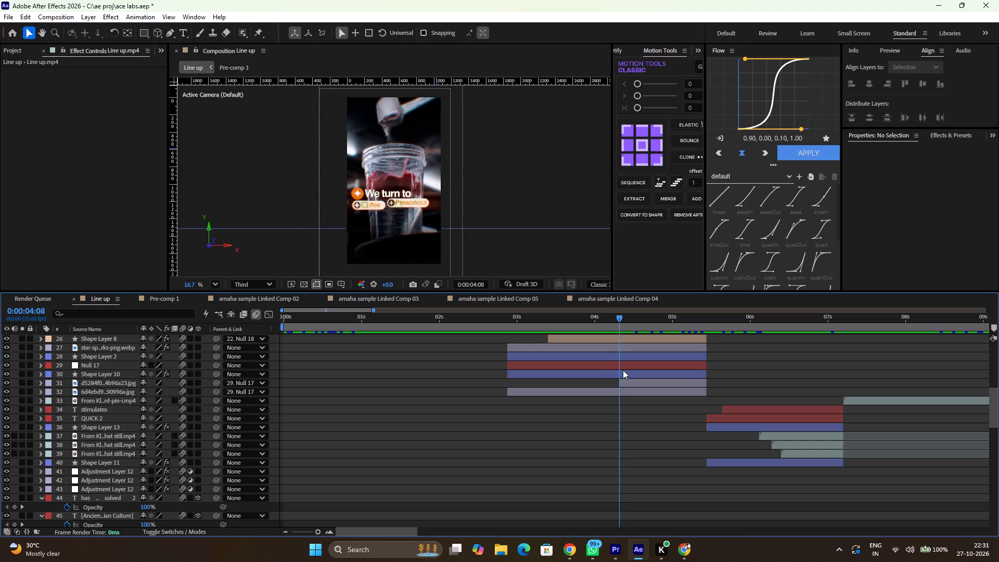
{"action": "left_click_drag", "start_coordinate": [623, 370], "coordinate": [778, 359]}
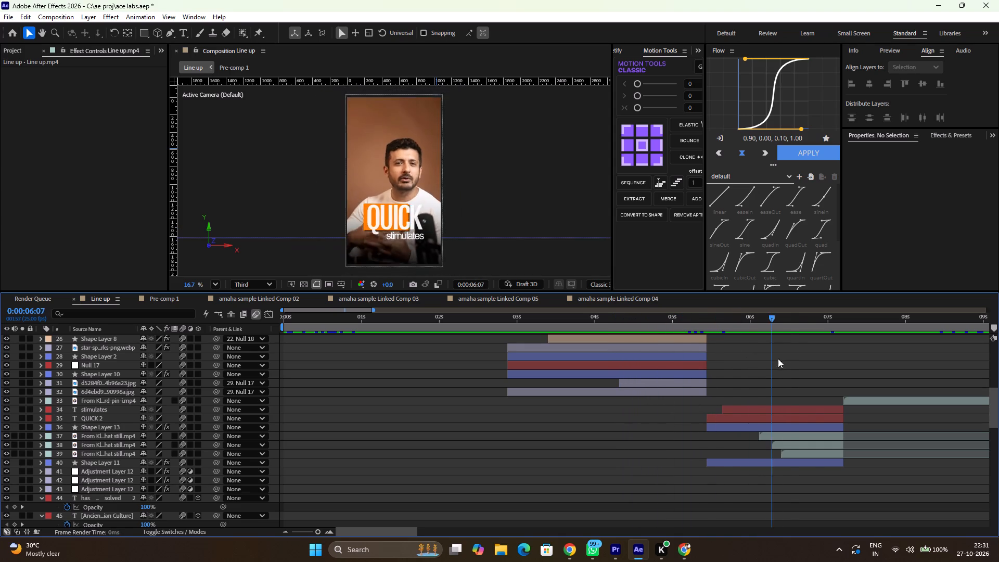
{"action": "left_click_drag", "start_coordinate": [778, 359], "coordinate": [983, 359]}
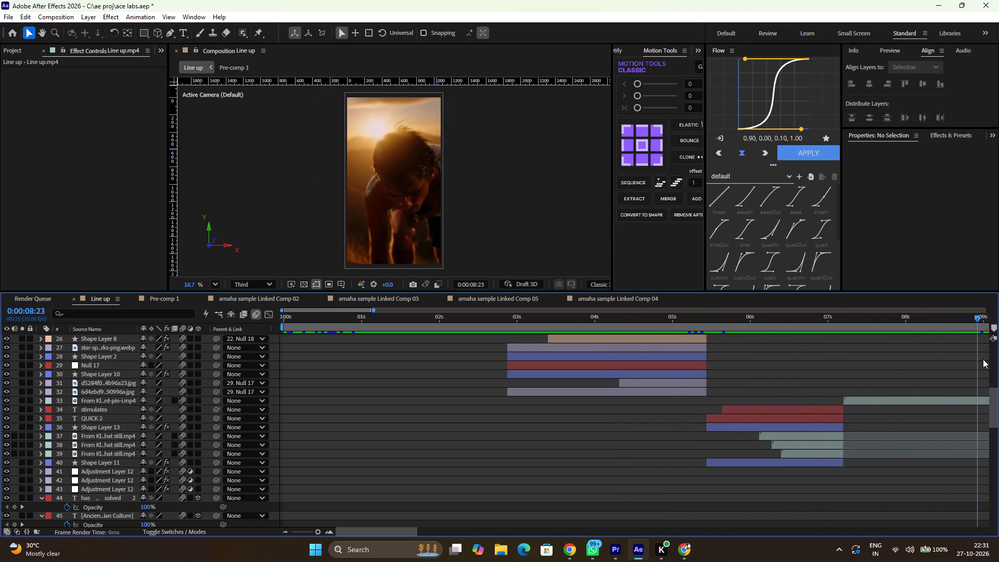
Review the talking-head shot from about 0:00:10:04 and its change to the Ancient Indian Culture scene around 0:00:12:00.
{"action": "left_click_drag", "start_coordinate": [983, 359], "coordinate": [828, 378]}
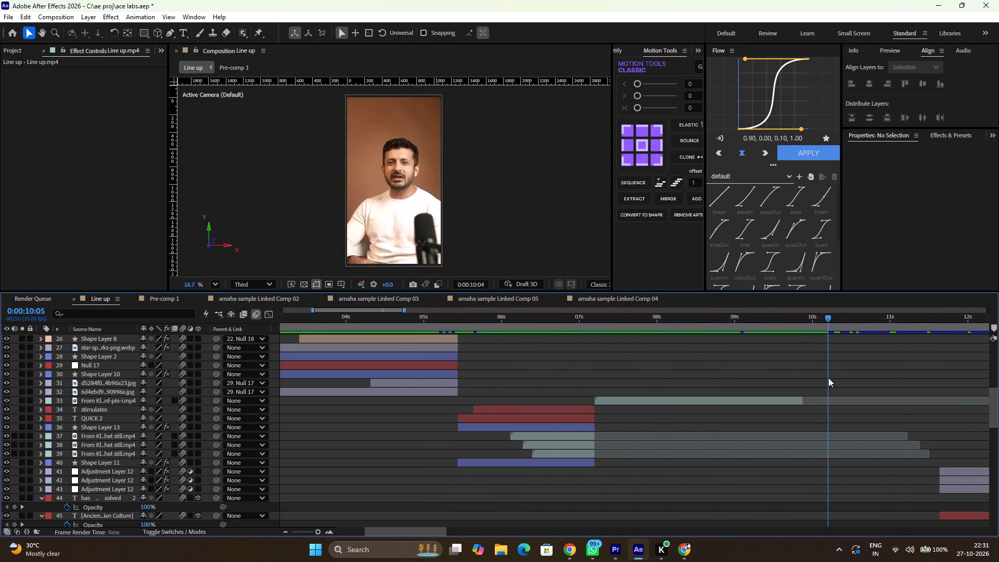
{"action": "left_click_drag", "start_coordinate": [828, 378], "coordinate": [879, 380]}
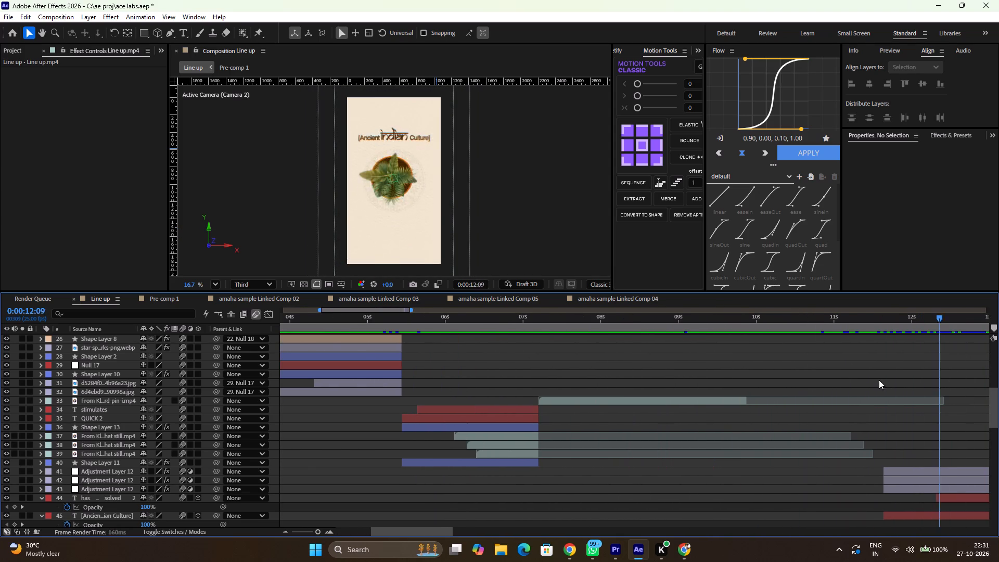
{"action": "left_click_drag", "start_coordinate": [879, 380], "coordinate": [917, 391]}
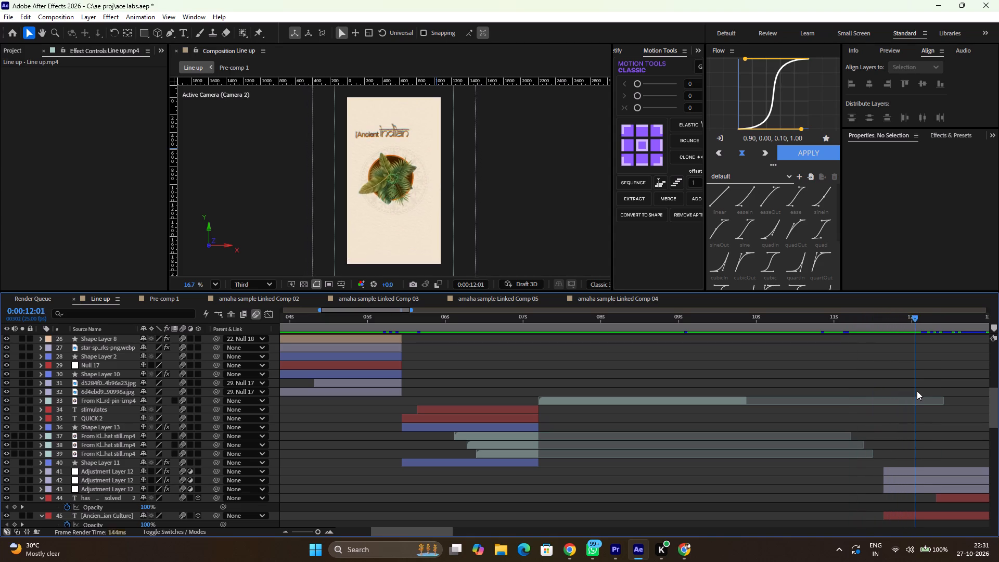
{"action": "left_click_drag", "start_coordinate": [917, 391], "coordinate": [796, 412]}
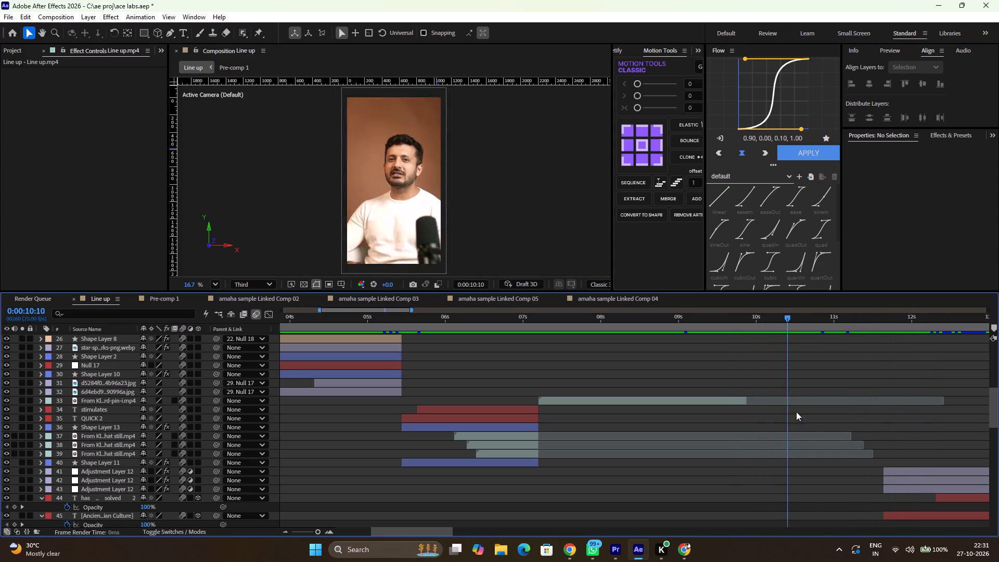
{"action": "left_click_drag", "start_coordinate": [796, 412], "coordinate": [783, 414]}
{"action": "key", "text": "space"}
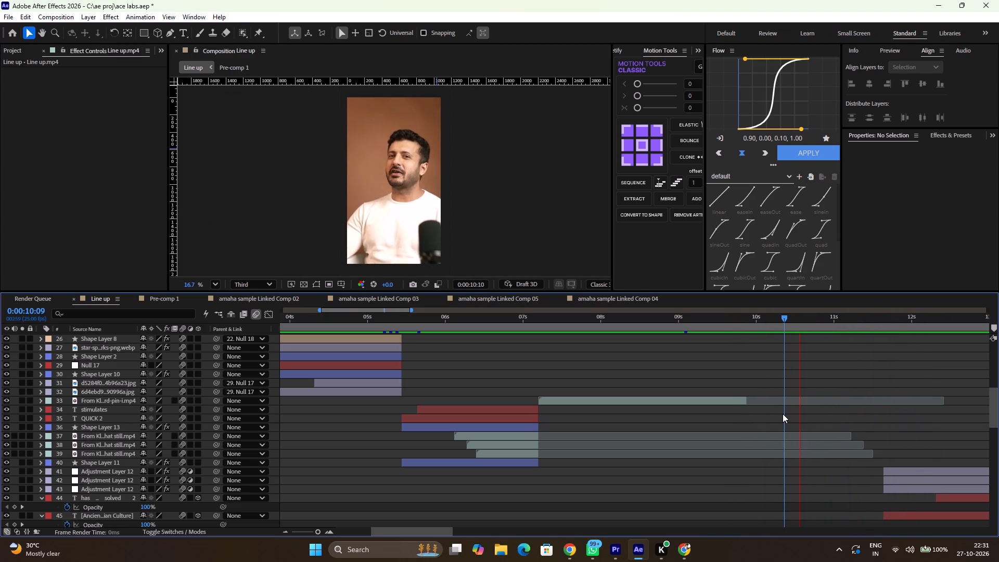
{"action": "key", "text": "space"}
Collapse the expanded properties of all layers in the Line up composition, leaving no layer selected.
{"action": "scroll", "coordinate": [826, 380], "scroll_direction": "down", "scroll_amount": 1}
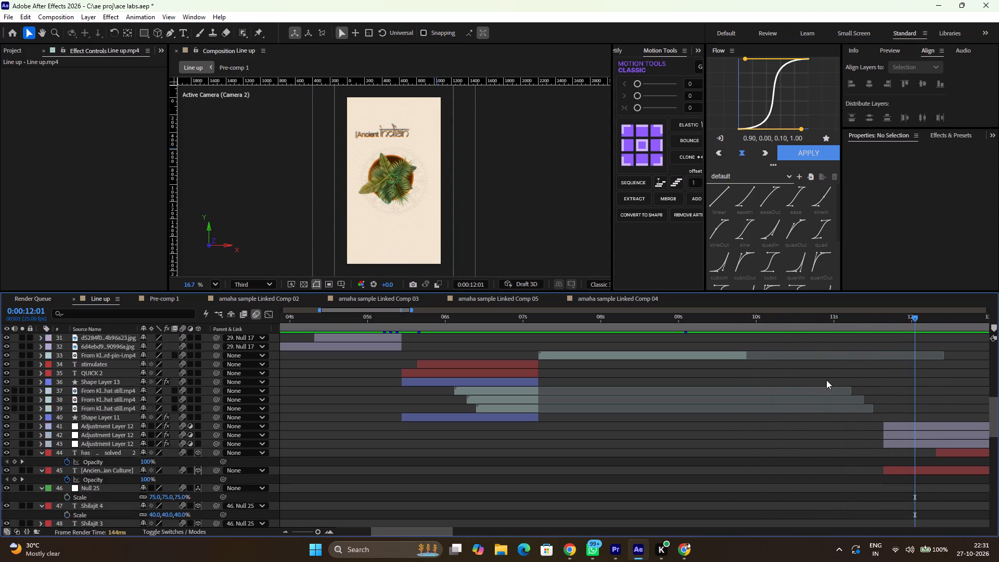
{"action": "scroll", "coordinate": [826, 380], "scroll_direction": "down", "scroll_amount": 1}
{"action": "scroll", "coordinate": [826, 380], "scroll_direction": "left", "scroll_amount": 2}
{"action": "scroll", "coordinate": [826, 380], "scroll_direction": "down", "scroll_amount": 1}
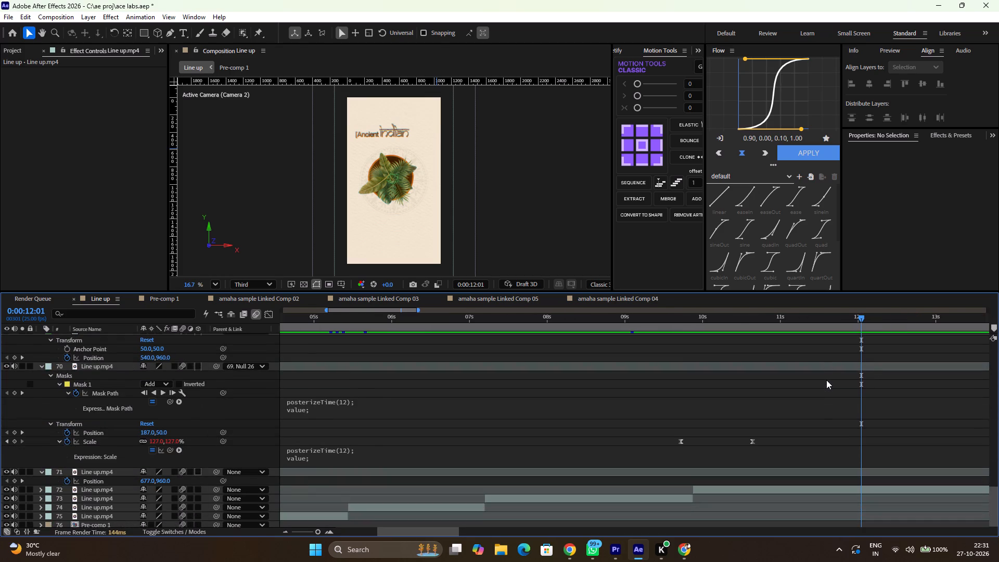
{"action": "scroll", "coordinate": [826, 380], "scroll_direction": "down", "scroll_amount": 1}
{"action": "scroll", "coordinate": [791, 401], "scroll_direction": "up", "scroll_amount": 1}
{"action": "scroll", "coordinate": [791, 401], "scroll_direction": "down", "scroll_amount": 1}
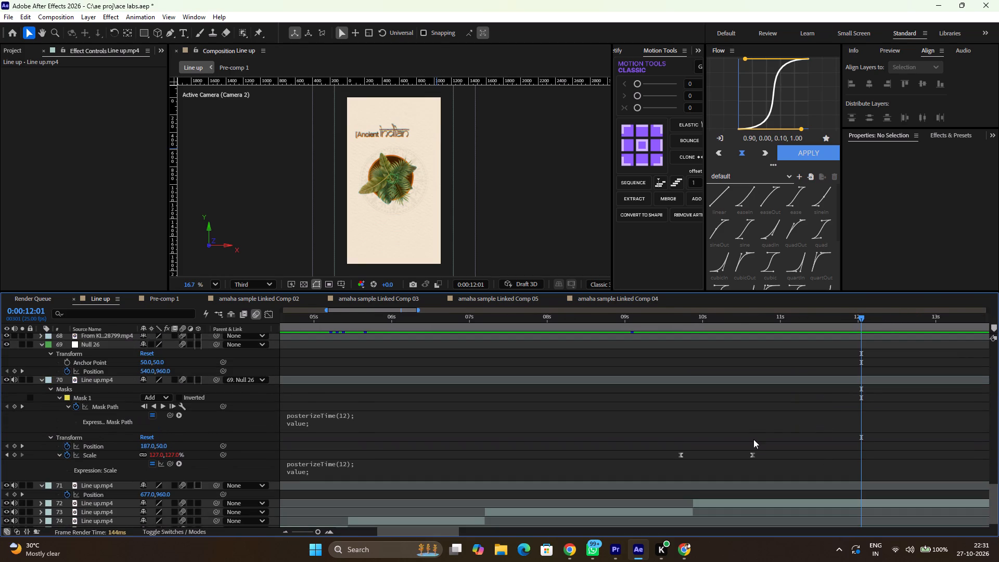
{"action": "scroll", "coordinate": [743, 414], "scroll_direction": "up", "scroll_amount": 1}
{"action": "key", "text": "ctrl+a"}
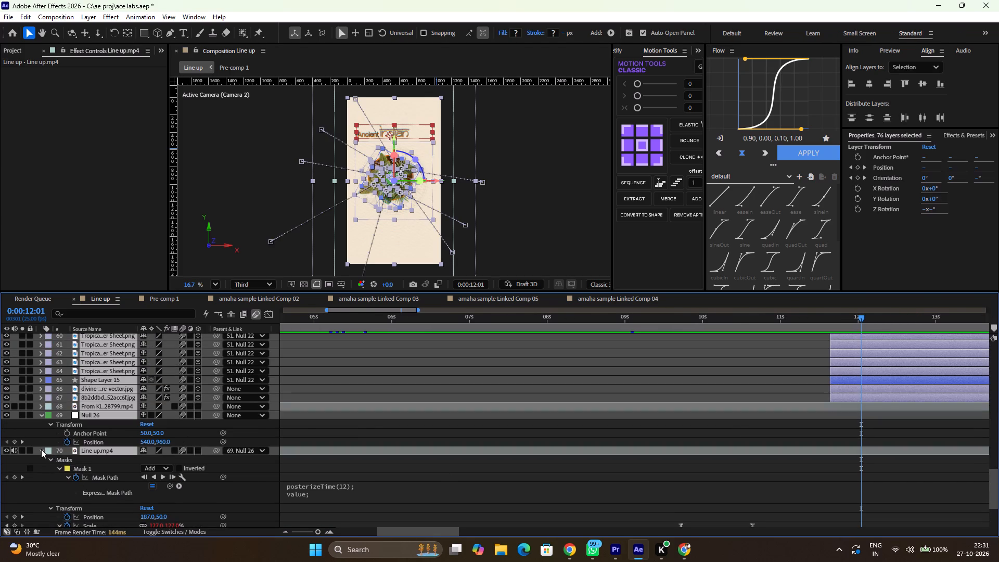
{"action": "left_click", "coordinate": [41, 449]}
{"action": "left_click", "coordinate": [757, 389]}
Reveal the keyframes of Line up.mp4 layer 72 and add a 127% Scale keyframe at 0:00:11:01.
{"action": "scroll", "coordinate": [757, 389], "scroll_direction": "down", "scroll_amount": 1}
{"action": "scroll", "coordinate": [757, 389], "scroll_direction": "up", "scroll_amount": 1}
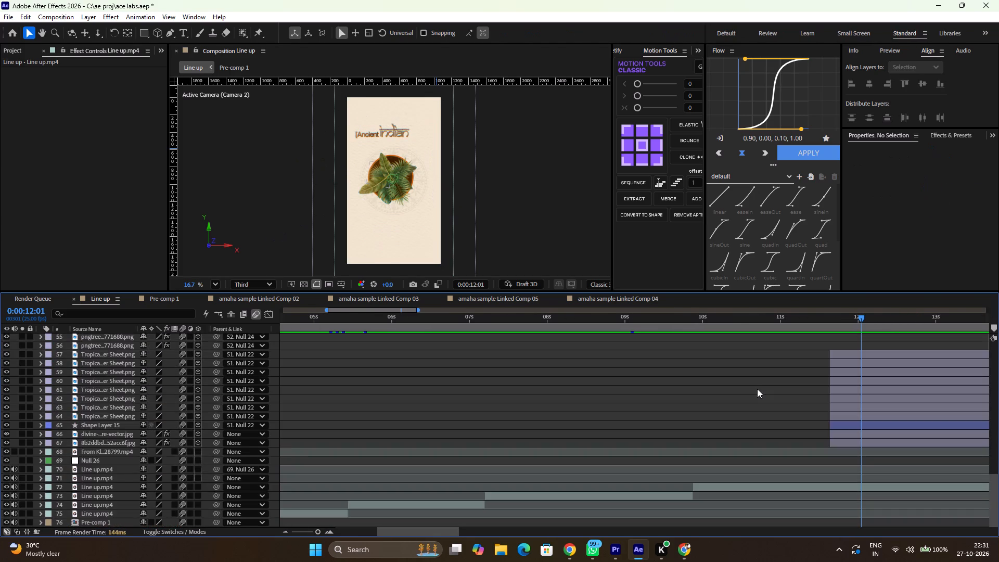
{"action": "scroll", "coordinate": [757, 389], "scroll_direction": "up", "scroll_amount": 1}
{"action": "scroll", "coordinate": [757, 389], "scroll_direction": "down", "scroll_amount": 3}
{"action": "left_click", "coordinate": [761, 493]}
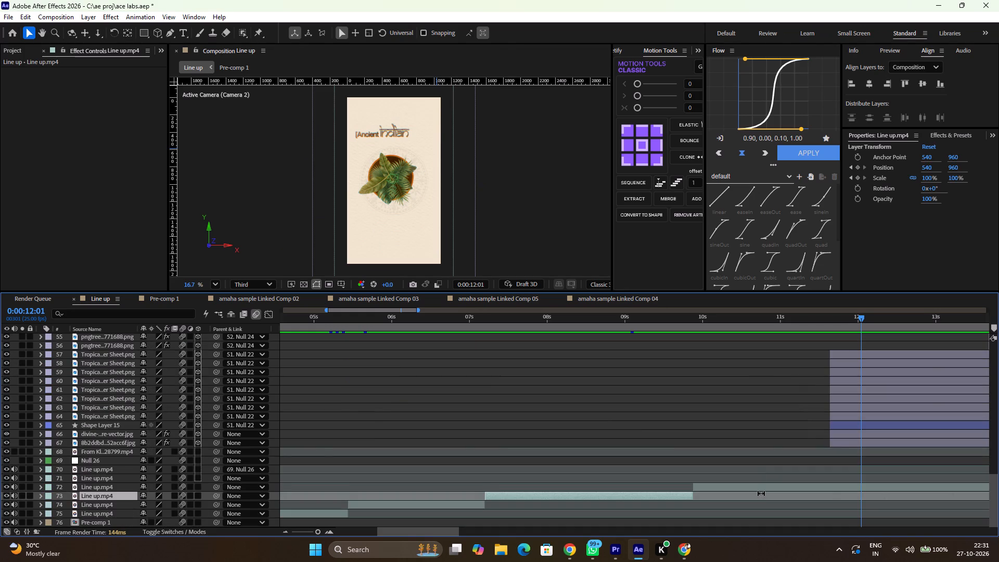
{"action": "left_click", "coordinate": [763, 486]}
{"action": "key", "text": "u"}
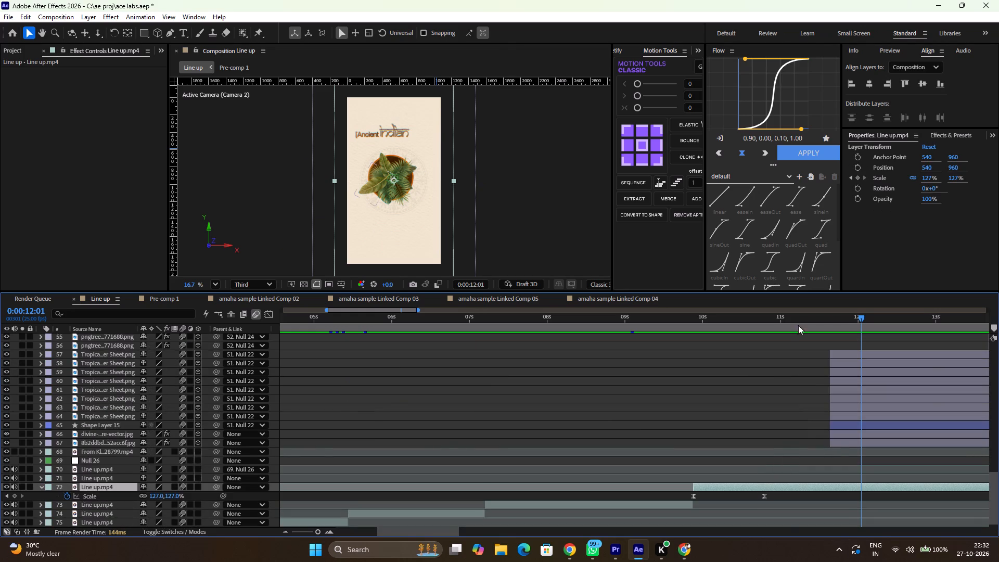
{"action": "left_click_drag", "start_coordinate": [790, 319], "coordinate": [784, 319]}
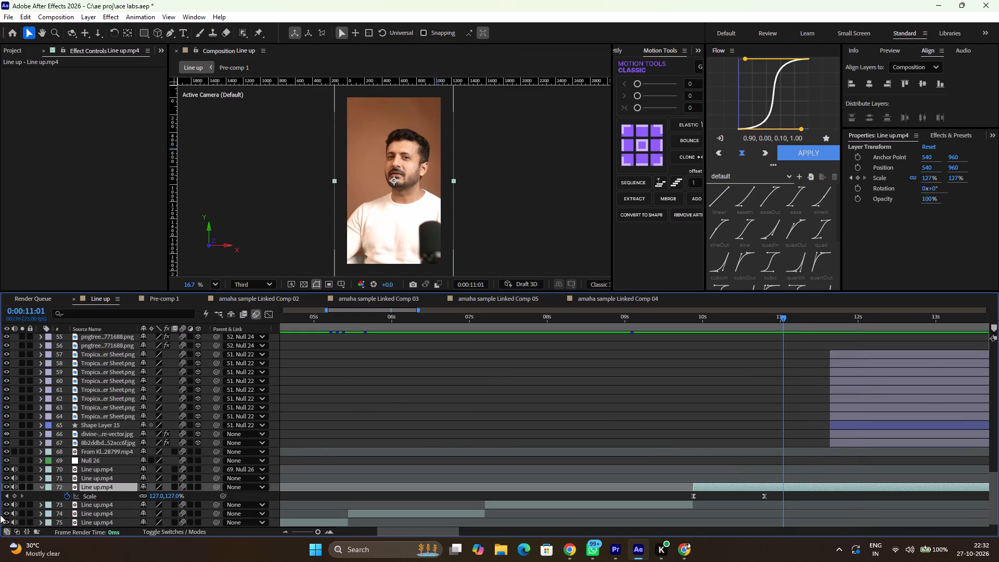
{"action": "left_click", "coordinate": [16, 498]}
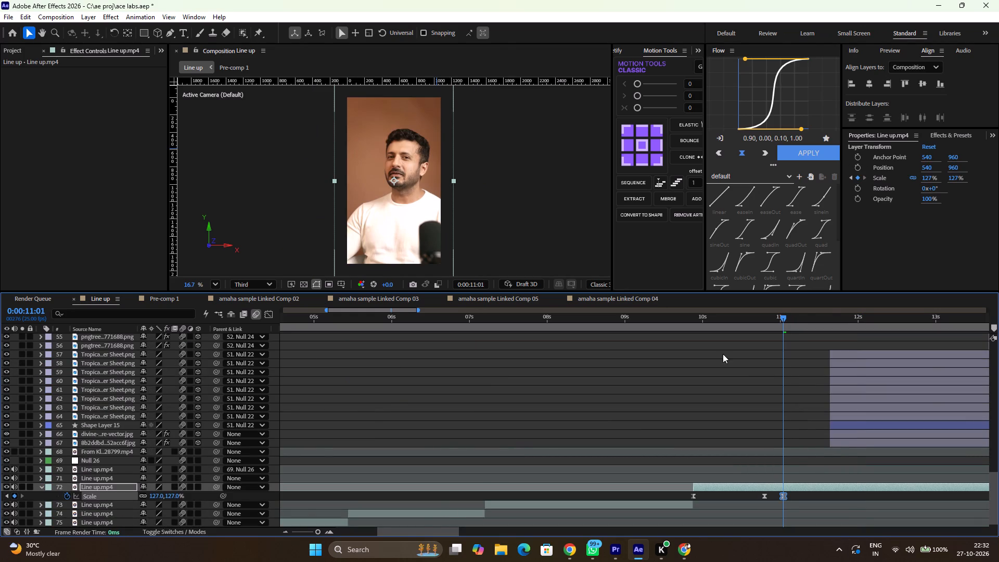
Move layer 72's last Scale keyframe later to about 0:00:11:12, shortly before the Ancient Indian Culture scene begins.
{"action": "left_click", "coordinate": [801, 310]}
{"action": "double_click", "coordinate": [801, 310]}
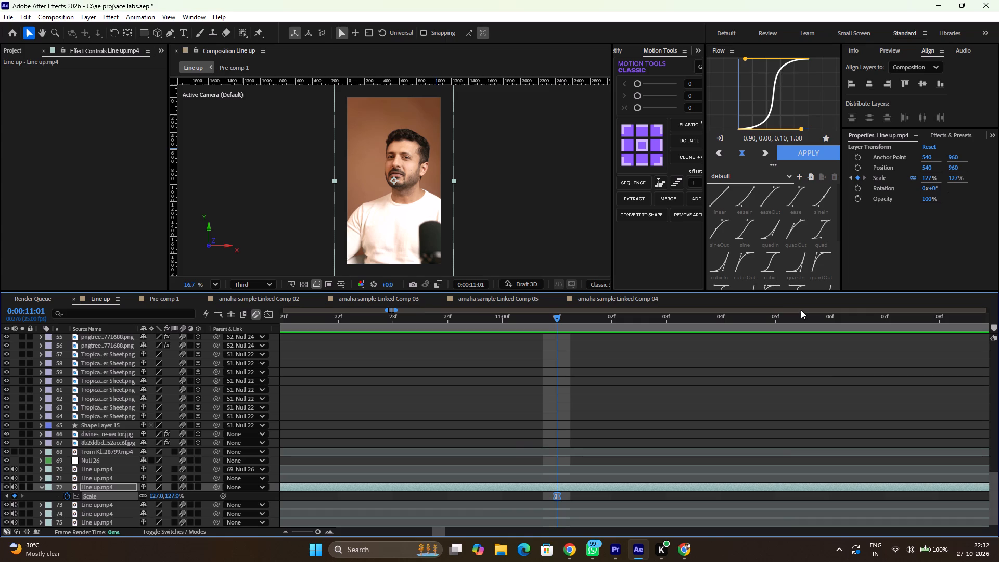
{"action": "left_click_drag", "start_coordinate": [801, 310], "coordinate": [791, 315]}
{"action": "double_click", "coordinate": [791, 315]}
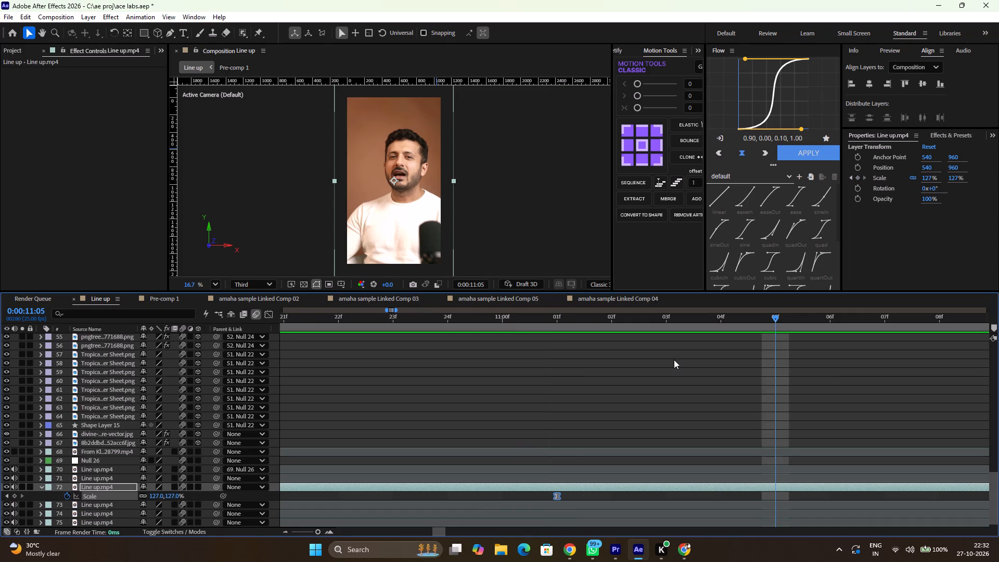
{"action": "scroll", "coordinate": [674, 360], "scroll_direction": "down", "scroll_amount": 2, "text": "ctrl+alt"}
{"action": "scroll", "coordinate": [674, 360], "scroll_direction": "down", "scroll_amount": 1}
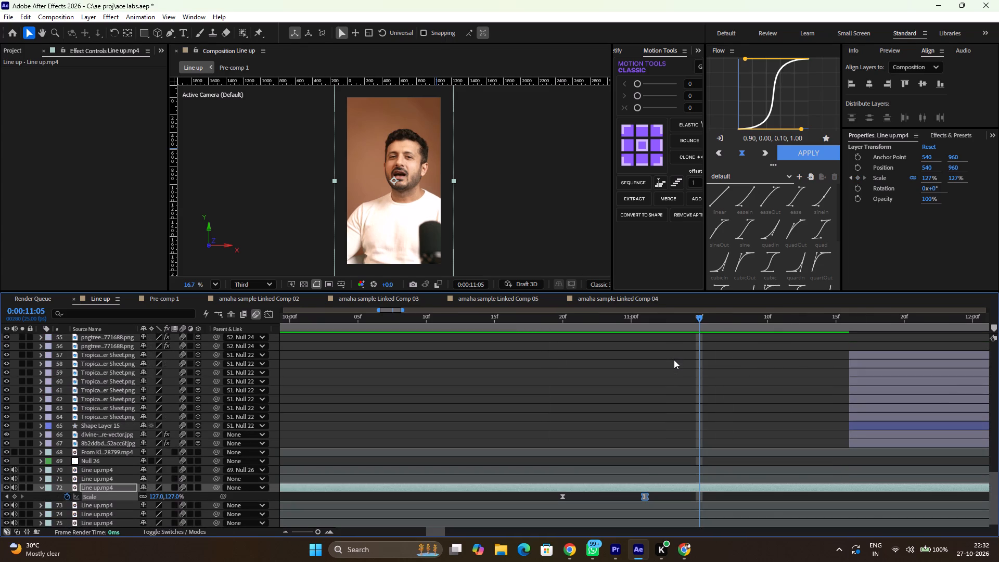
{"action": "scroll", "coordinate": [674, 360], "scroll_direction": "down", "scroll_amount": 1}
{"action": "left_click_drag", "start_coordinate": [611, 330], "coordinate": [350, 363]}
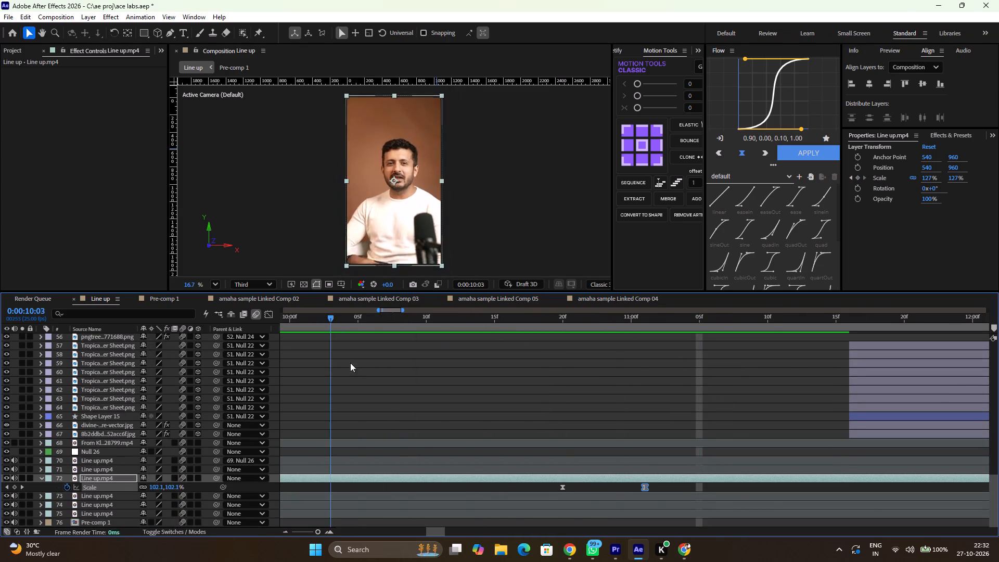
{"action": "left_click_drag", "start_coordinate": [350, 363], "coordinate": [927, 401]}
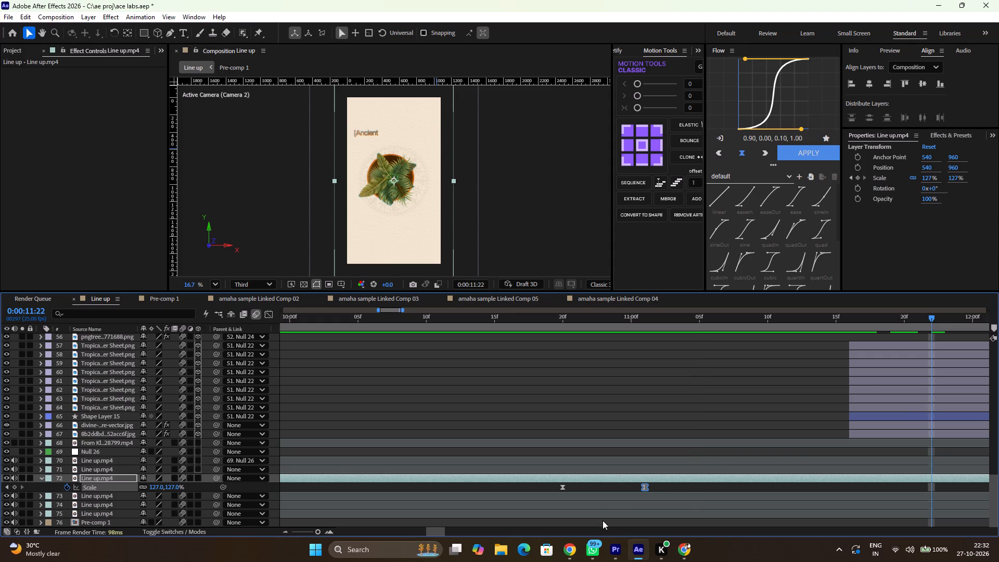
{"action": "left_click_drag", "start_coordinate": [645, 486], "coordinate": [791, 485]}
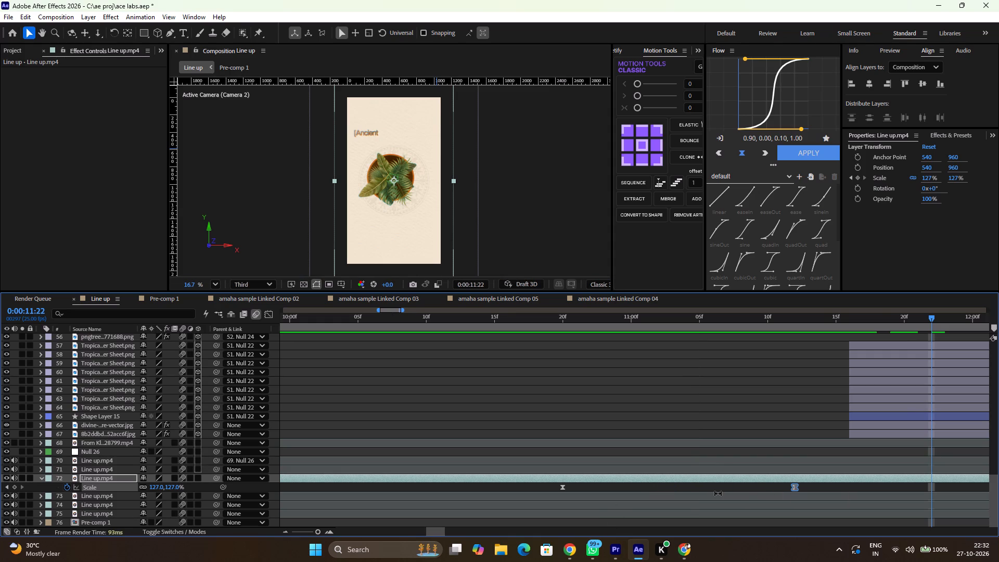
Review the layers and timing of the Ancient Indian Culture scene up to about 0:00:12:05.
{"action": "scroll", "coordinate": [745, 471], "scroll_direction": "left", "scroll_amount": 1}
{"action": "scroll", "coordinate": [745, 471], "scroll_direction": "up", "scroll_amount": 1}
{"action": "left_click_drag", "start_coordinate": [715, 323], "coordinate": [918, 342]}
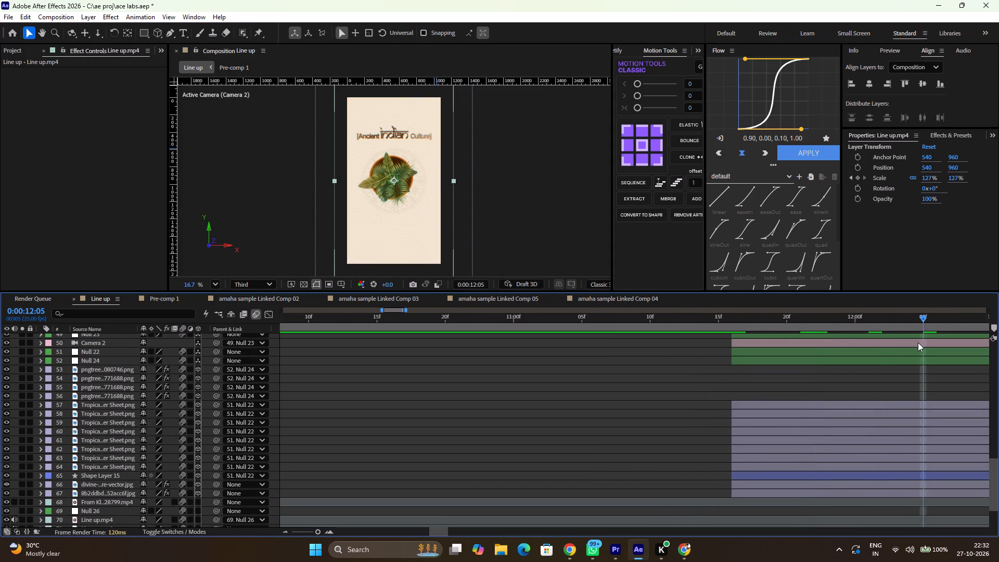
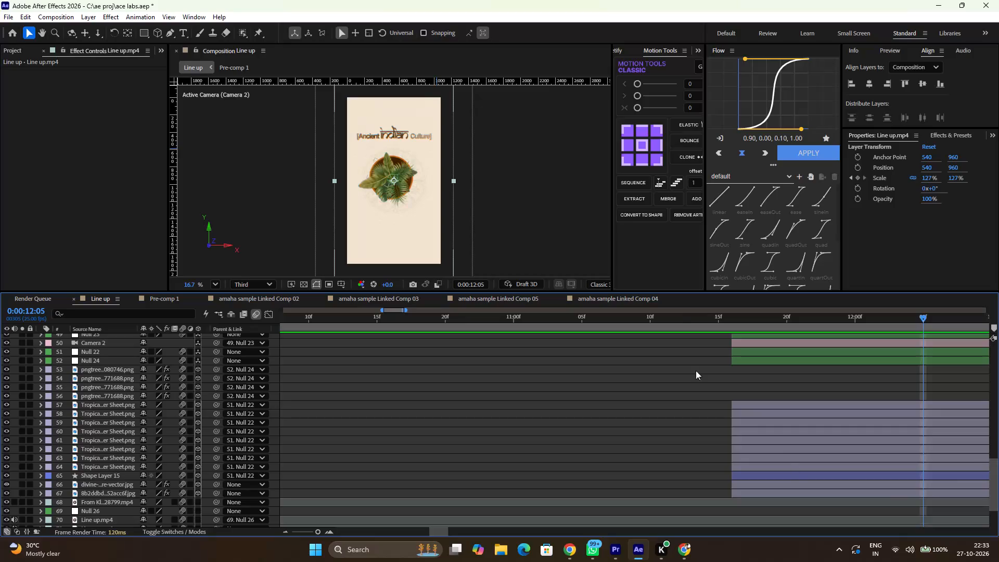
Review the talking-head zoom and its cut into the Ancient Indian Culture scene, between about 0:00:10:16 and 0:00:12:05.
{"action": "left_click", "coordinate": [650, 311]}
{"action": "left_click_drag", "start_coordinate": [646, 312], "coordinate": [632, 324]}
{"action": "left_click_drag", "start_coordinate": [634, 311], "coordinate": [620, 328]}
{"action": "left_click_drag", "start_coordinate": [622, 316], "coordinate": [571, 337]}
{"action": "scroll", "coordinate": [571, 337], "scroll_direction": "down", "scroll_amount": 1}
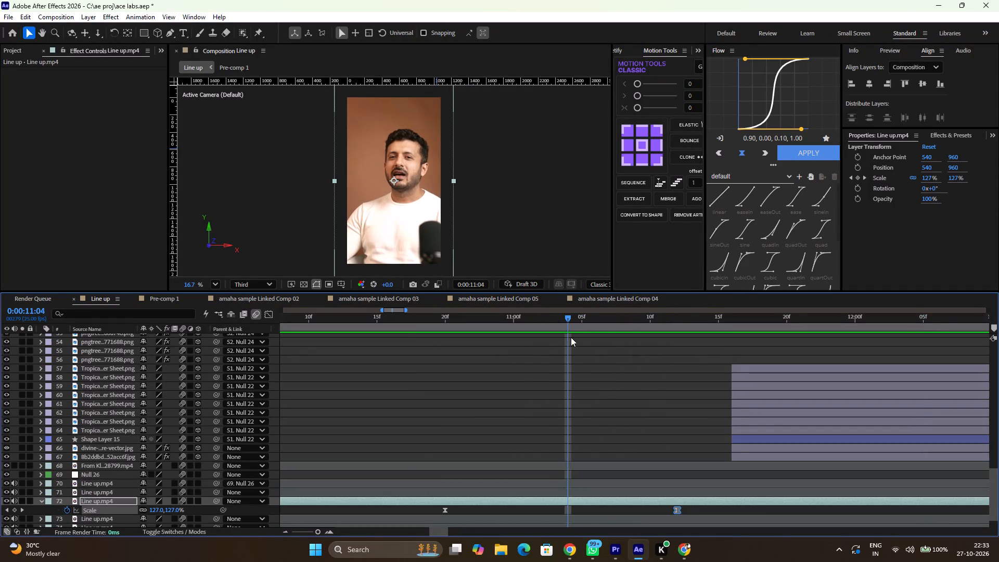
{"action": "scroll", "coordinate": [571, 337], "scroll_direction": "down", "scroll_amount": 1}
{"action": "left_click_drag", "start_coordinate": [537, 324], "coordinate": [395, 333]}
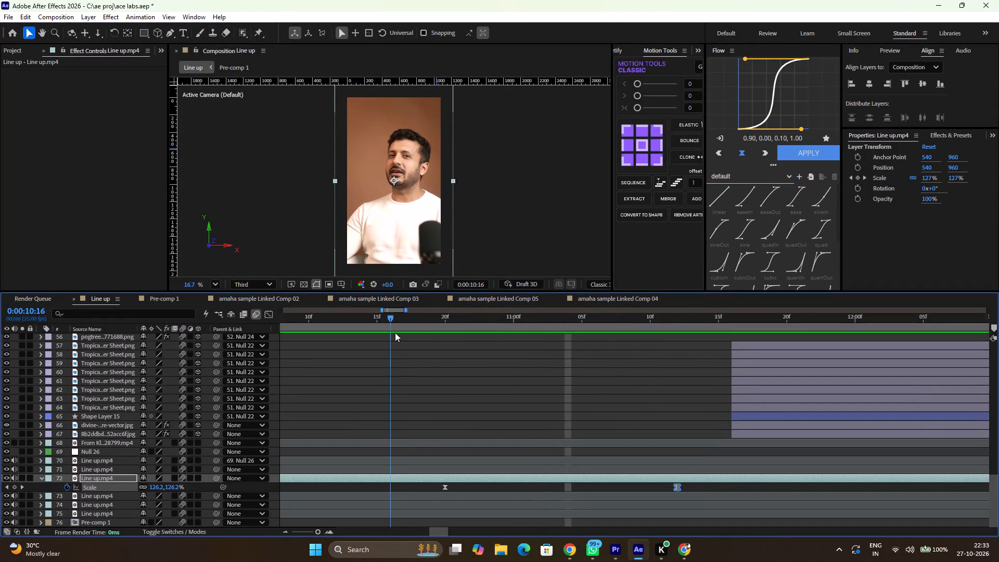
{"action": "left_click_drag", "start_coordinate": [395, 333], "coordinate": [516, 411]}
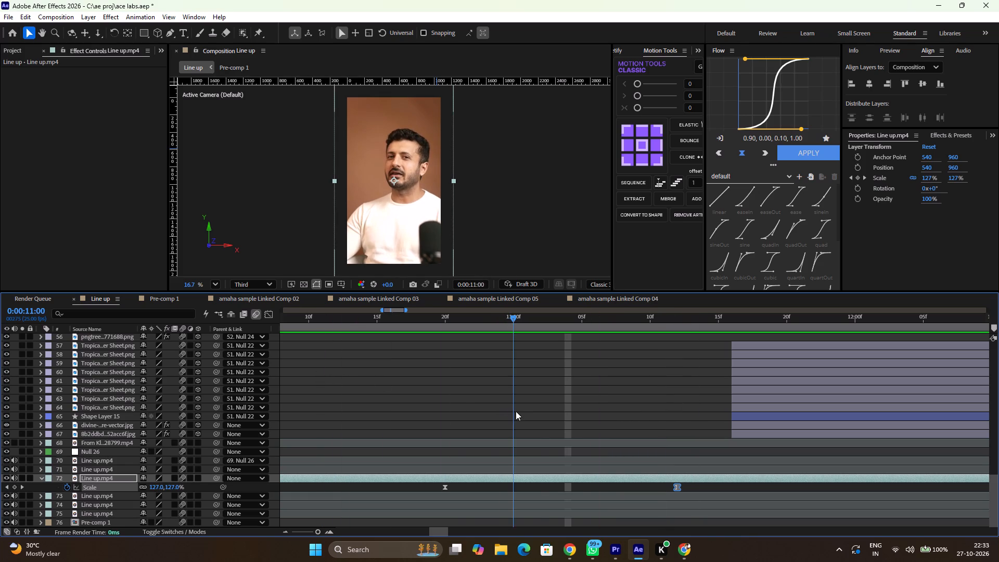
{"action": "left_click_drag", "start_coordinate": [516, 411], "coordinate": [802, 433]}
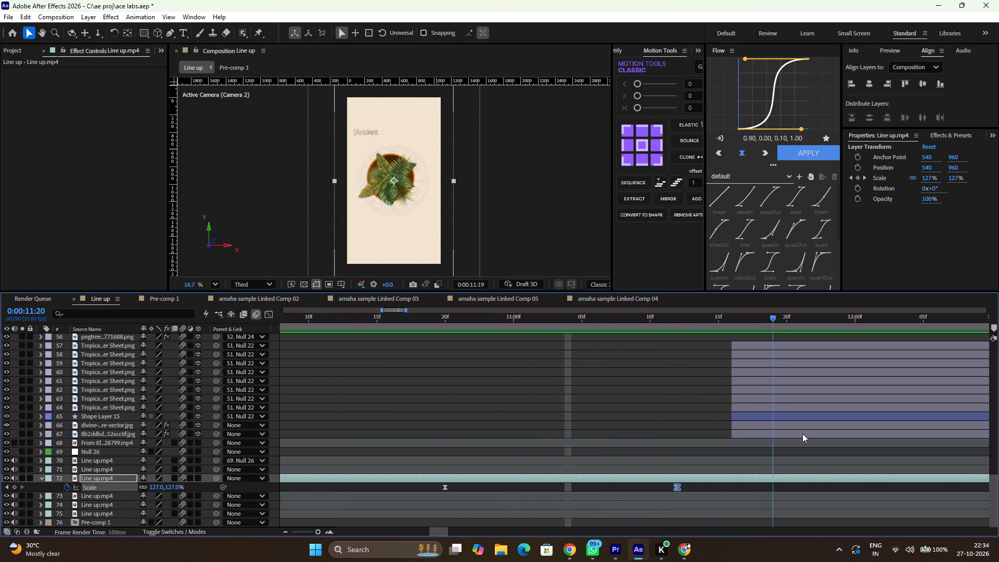
{"action": "left_click_drag", "start_coordinate": [802, 433], "coordinate": [926, 431]}
Reveal the animated Position property of Null 23, the parent of Camera 2.
{"action": "scroll", "coordinate": [841, 432], "scroll_direction": "up", "scroll_amount": 1}
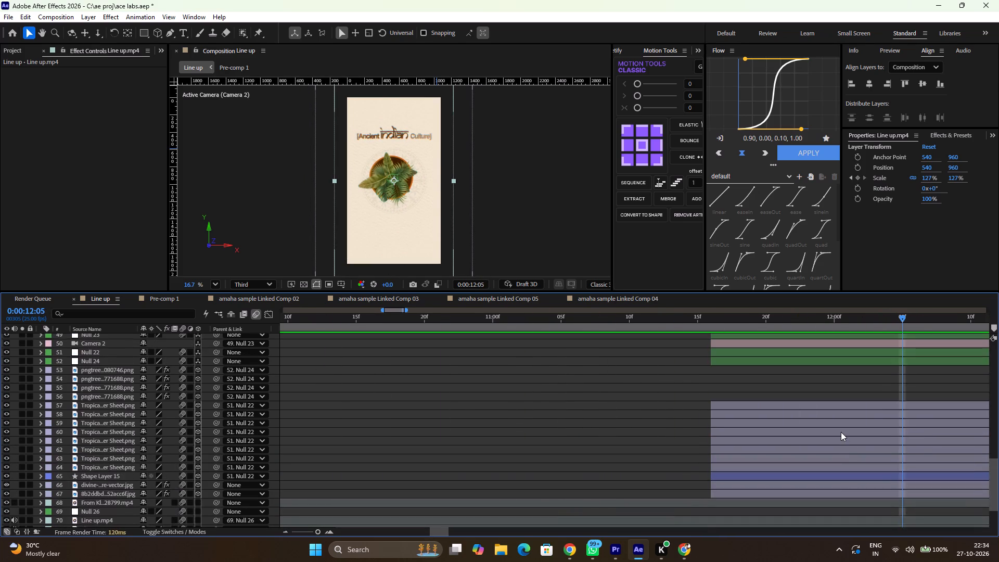
{"action": "scroll", "coordinate": [841, 432], "scroll_direction": "up", "scroll_amount": 1}
{"action": "scroll", "coordinate": [841, 432], "scroll_direction": "down", "scroll_amount": 1}
{"action": "scroll", "coordinate": [790, 425], "scroll_direction": "up", "scroll_amount": 1}
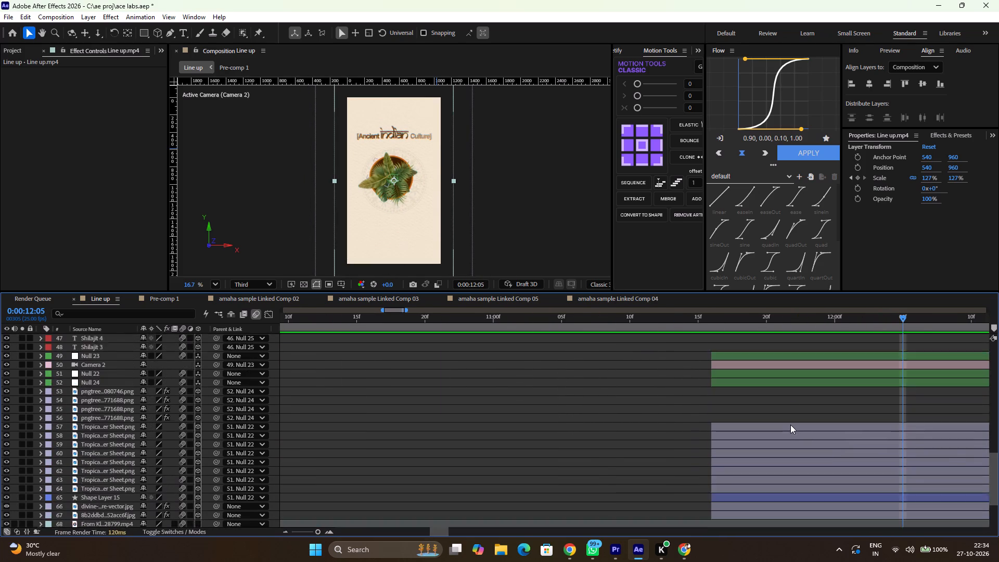
{"action": "scroll", "coordinate": [790, 425], "scroll_direction": "up", "scroll_amount": 1}
{"action": "left_click", "coordinate": [746, 462]}
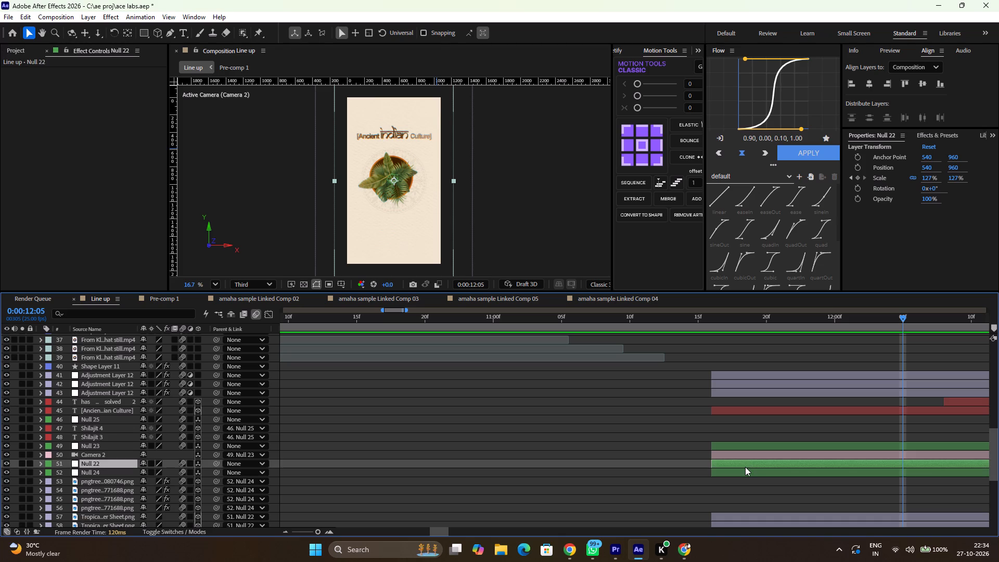
{"action": "left_click", "coordinate": [749, 447]}
{"action": "key", "text": "u"}
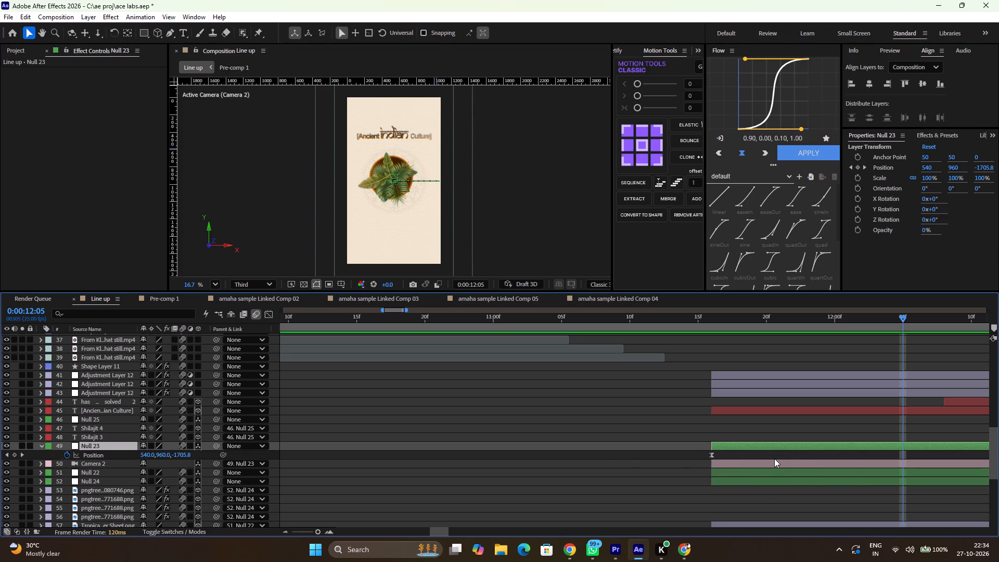
In the speed graph, reduce the outgoing ease of Null 23's first Position keyframe at 0:00:11:16 to the minimum for a fast start.
{"action": "scroll", "coordinate": [774, 458], "scroll_direction": "left", "scroll_amount": 1}
{"action": "scroll", "coordinate": [774, 458], "scroll_direction": "down", "scroll_amount": 4, "text": "ctrl+alt"}
{"action": "scroll", "coordinate": [702, 432], "scroll_direction": "up", "scroll_amount": 1, "text": "ctrl+alt"}
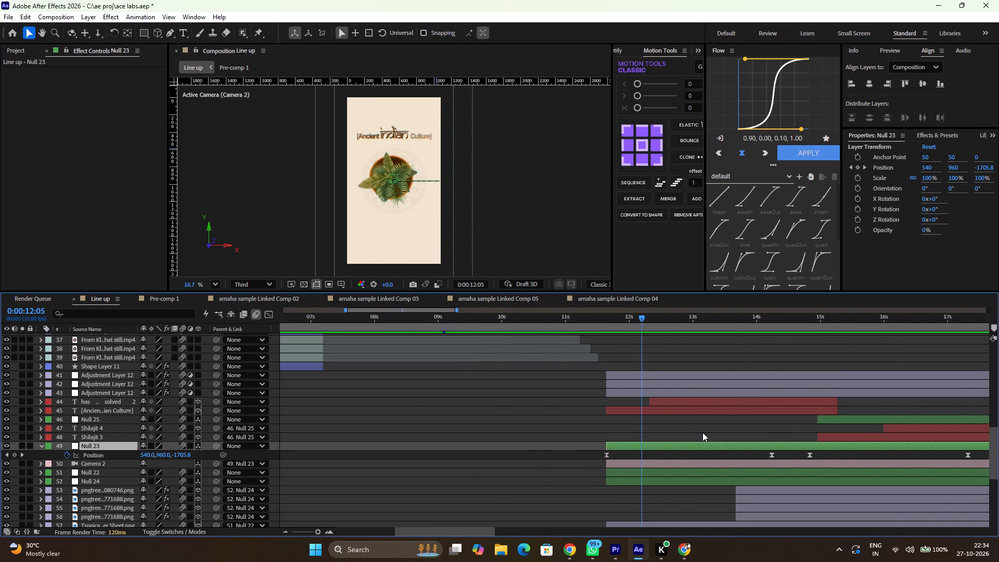
{"action": "left_click_drag", "start_coordinate": [623, 315], "coordinate": [614, 351]}
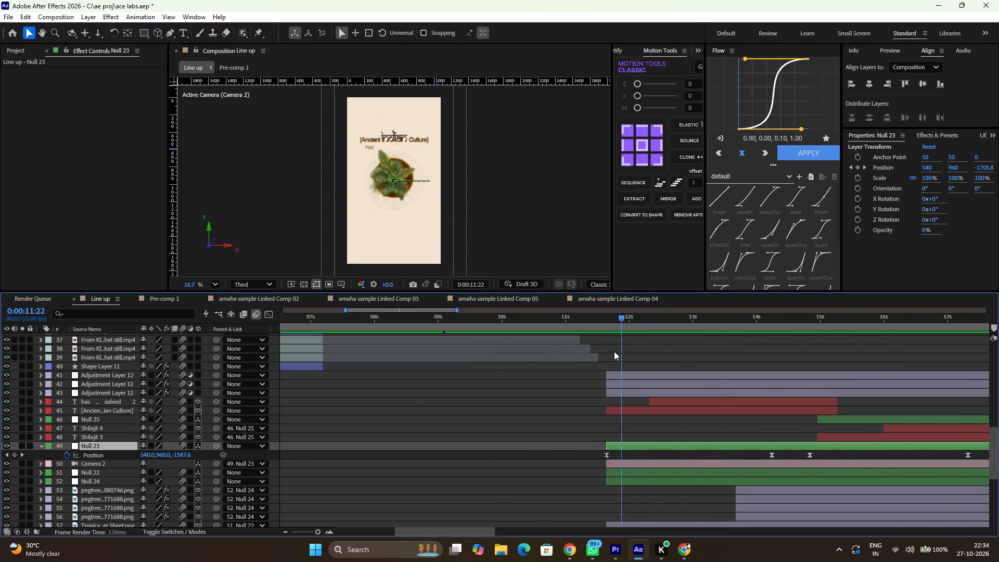
{"action": "left_click_drag", "start_coordinate": [614, 351], "coordinate": [604, 349]}
{"action": "left_click", "coordinate": [99, 455]}
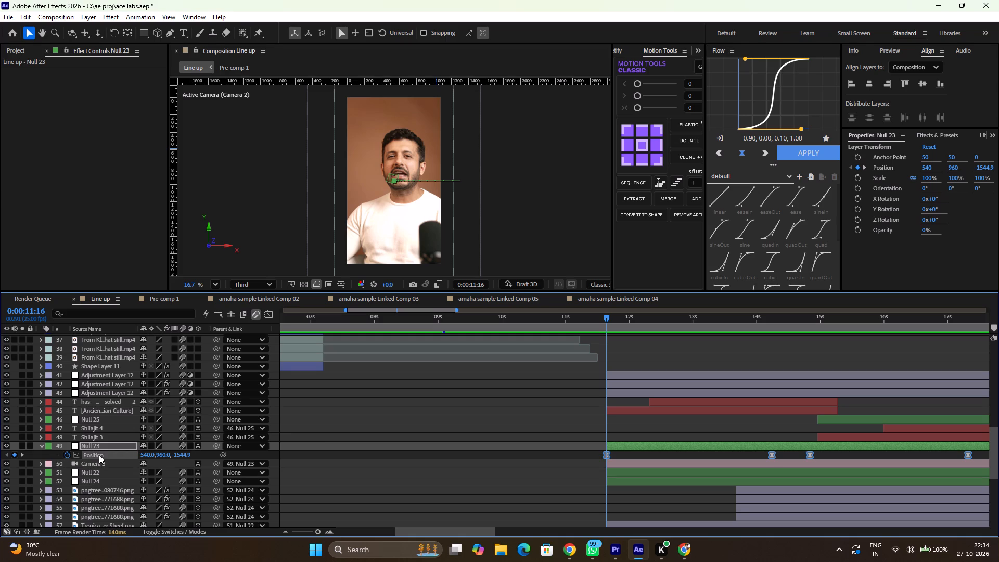
{"action": "left_click", "coordinate": [272, 312]}
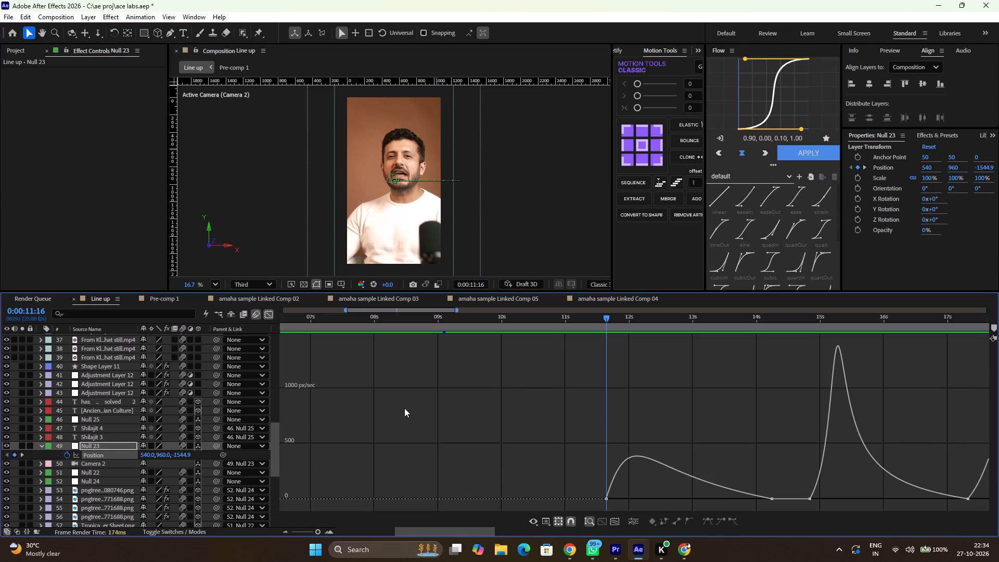
{"action": "left_click", "coordinate": [606, 496]}
{"action": "left_click_drag", "start_coordinate": [618, 499], "coordinate": [601, 501]}
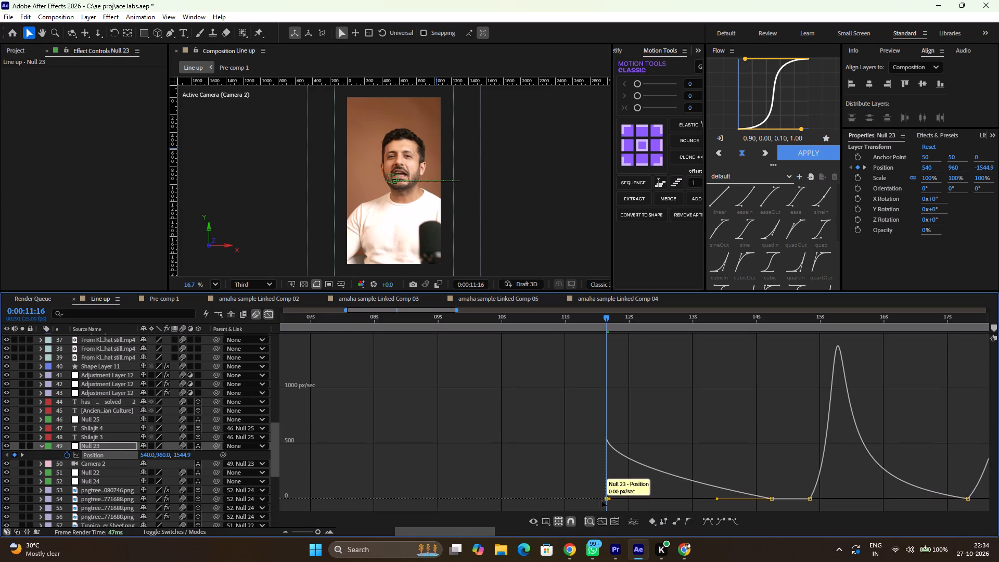
Preview the Ancient Indian Culture scene from 0:00:11:16 to about 0:00:16:00, then return to the layer bar view.
{"action": "key", "text": "space"}
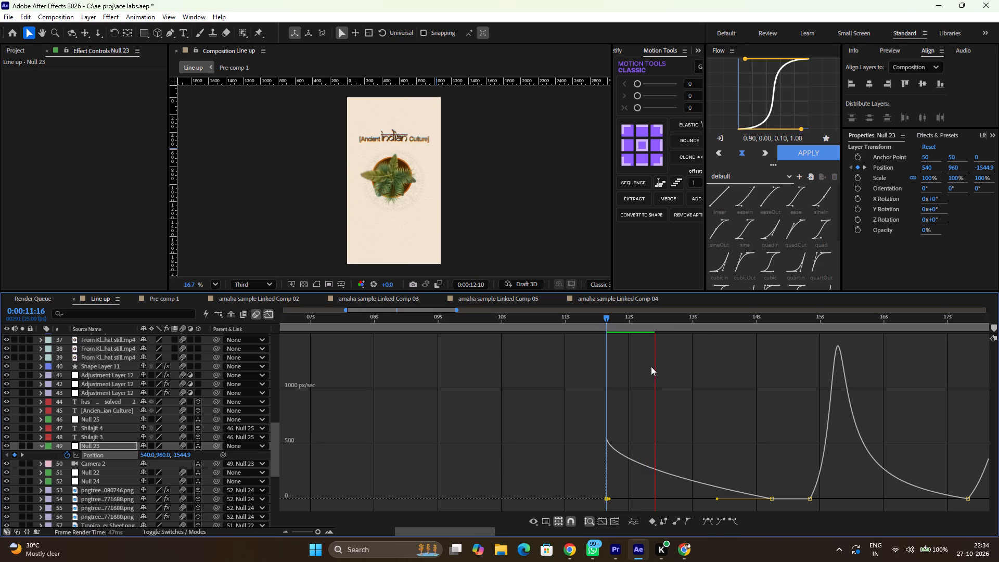
{"action": "left_click", "coordinate": [609, 322]}
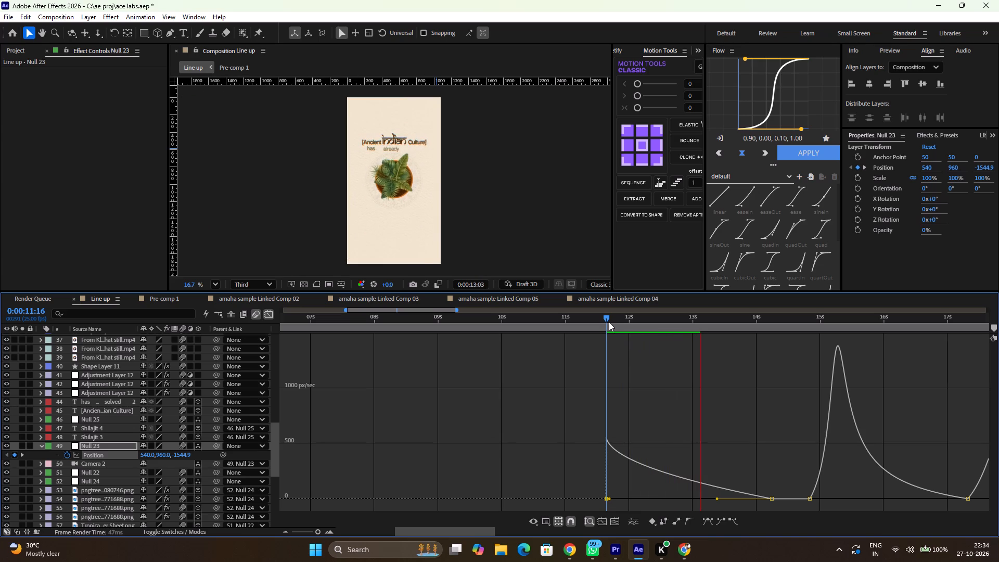
{"action": "key", "text": "space"}
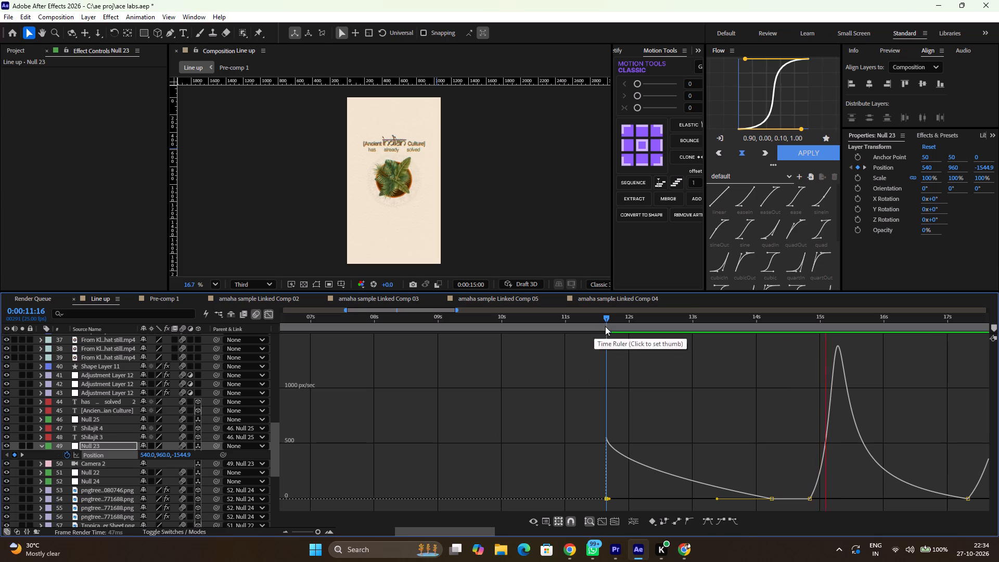
{"action": "key", "text": "space"}
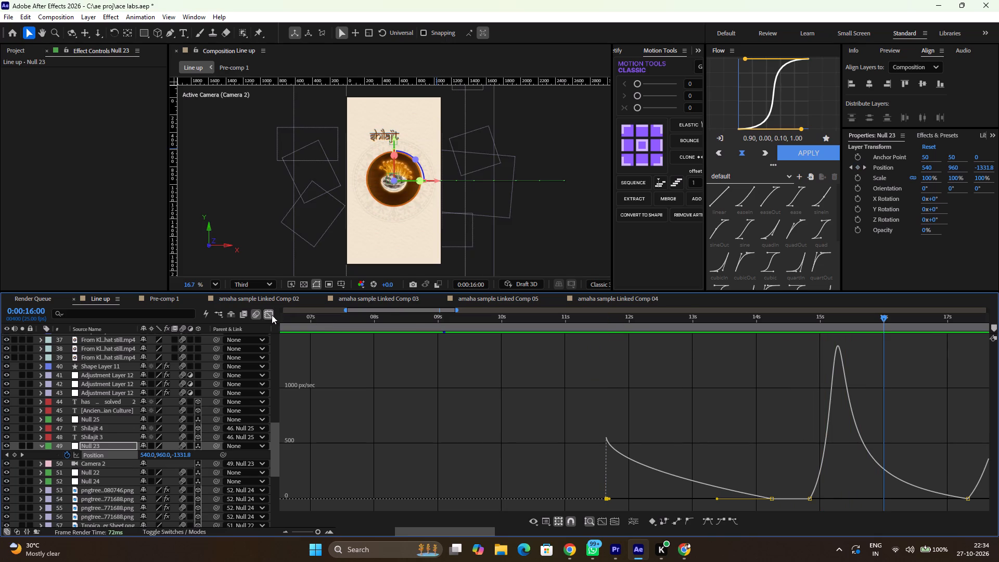
{"action": "left_click", "coordinate": [265, 314]}
Add a 100% Scale keyframe to Line up.mp4 layer 72 at 0:00:12:08.
{"action": "scroll", "coordinate": [644, 487], "scroll_direction": "down", "scroll_amount": 1}
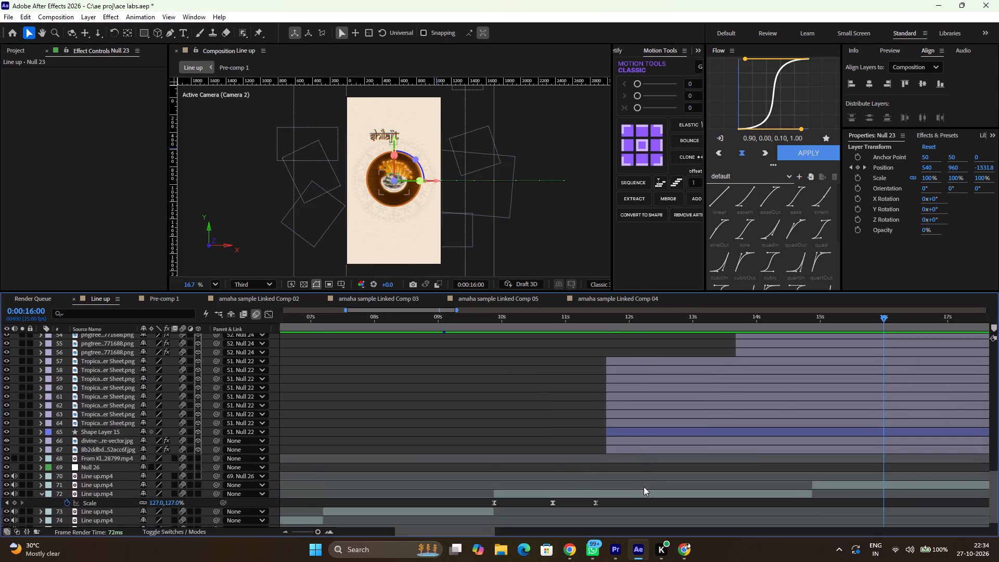
{"action": "scroll", "coordinate": [644, 487], "scroll_direction": "down", "scroll_amount": 1}
{"action": "scroll", "coordinate": [644, 487], "scroll_direction": "up", "scroll_amount": 1}
{"action": "left_click_drag", "start_coordinate": [586, 325], "coordinate": [597, 328]}
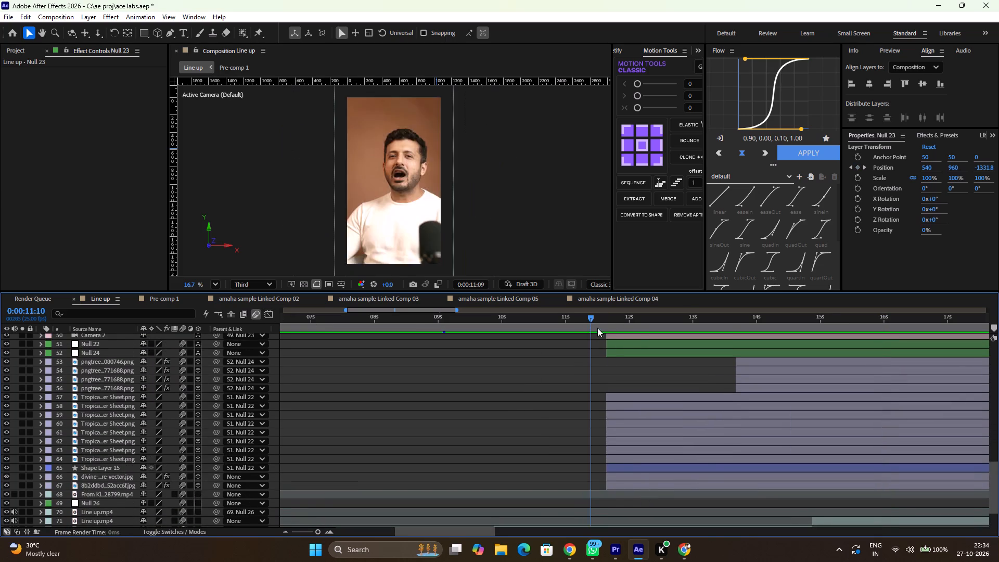
{"action": "left_click_drag", "start_coordinate": [597, 328], "coordinate": [648, 340]}
{"action": "scroll", "coordinate": [648, 340], "scroll_direction": "down", "scroll_amount": 1}
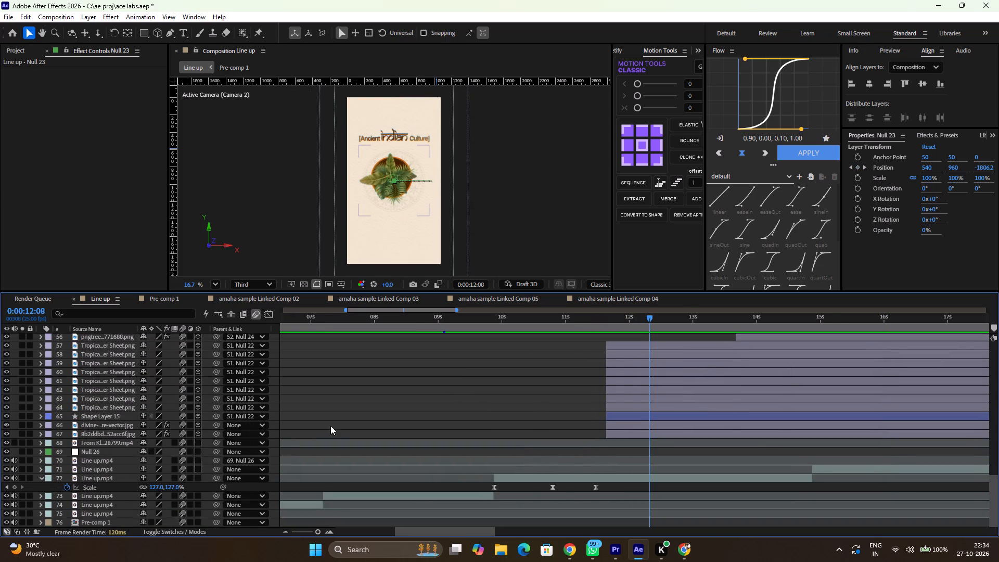
{"action": "left_click", "coordinate": [156, 489]}
{"action": "type", "text": "100"}
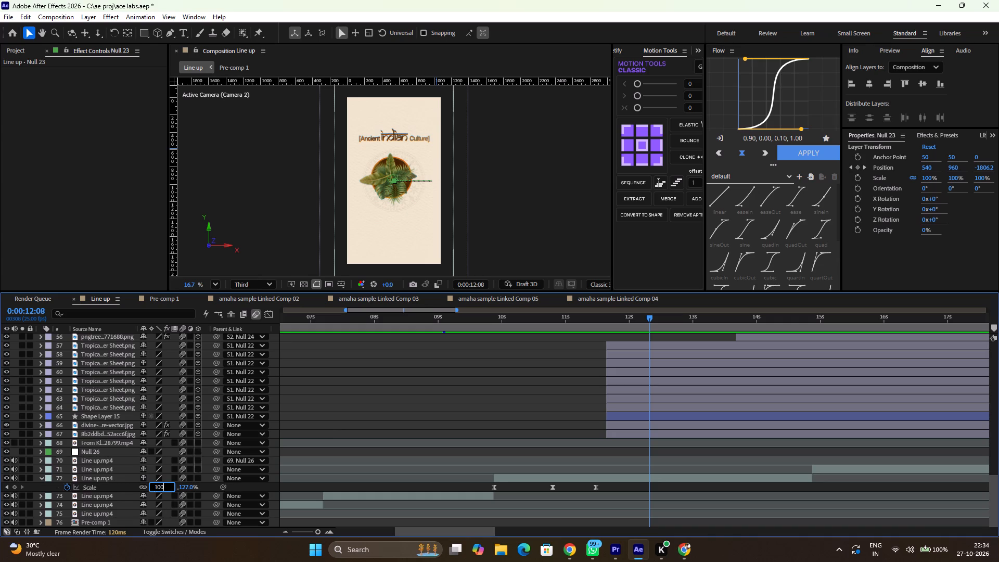
{"action": "key", "text": "Return"}
Apply the Flow cubic easing preset (0.66, 0.00, 0.34, 1.00) to layer 72's last two Scale keyframes.
{"action": "left_click", "coordinate": [530, 505], "text": "alt"}
{"action": "scroll", "coordinate": [530, 505], "scroll_direction": "up", "scroll_amount": 3, "text": "ctrl+alt"}
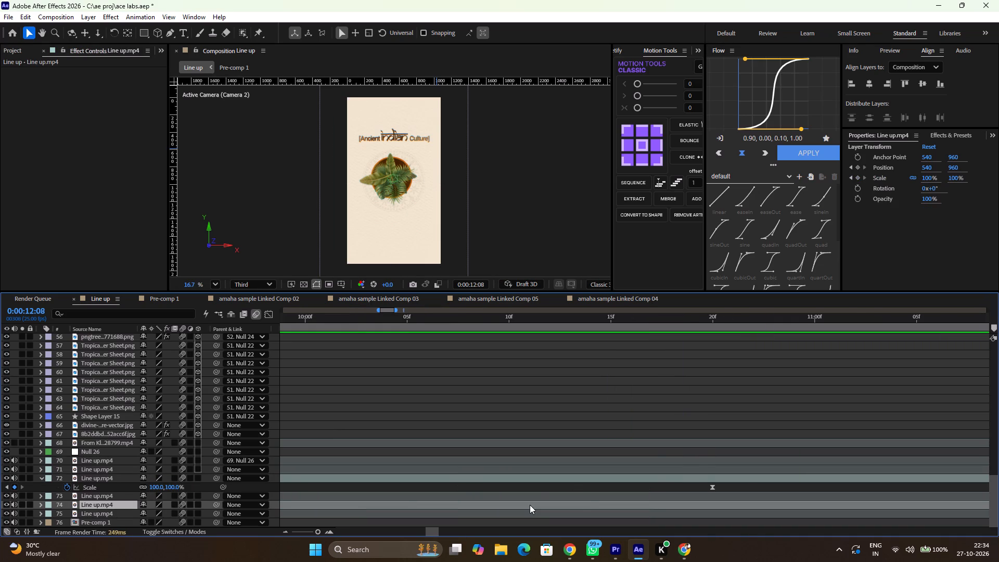
{"action": "scroll", "coordinate": [585, 497], "scroll_direction": "down", "scroll_amount": 3, "text": "ctrl+alt"}
{"action": "left_click_drag", "start_coordinate": [629, 484], "coordinate": [701, 489]}
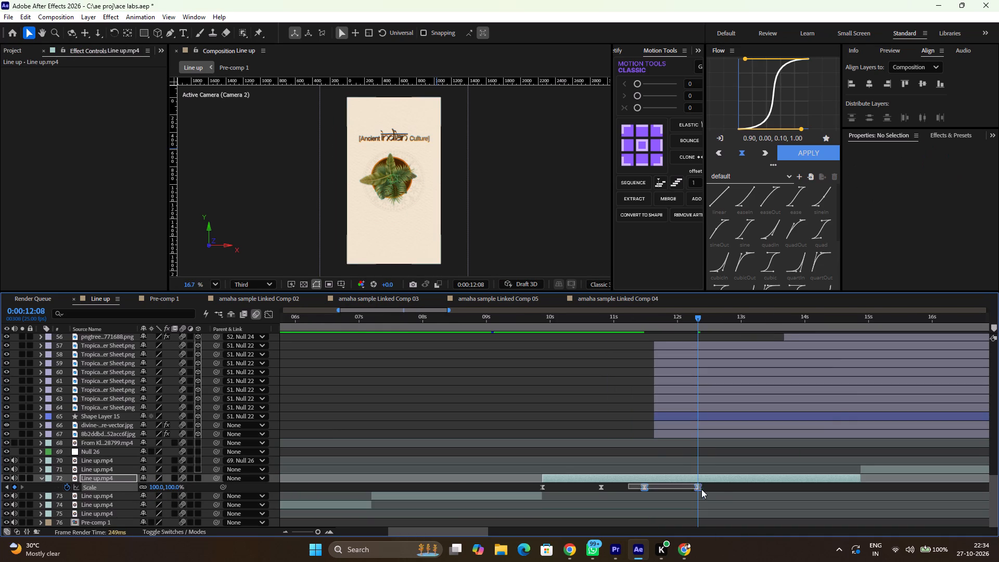
{"action": "left_click_drag", "start_coordinate": [701, 489], "coordinate": [718, 489]}
{"action": "left_click", "coordinate": [651, 317]}
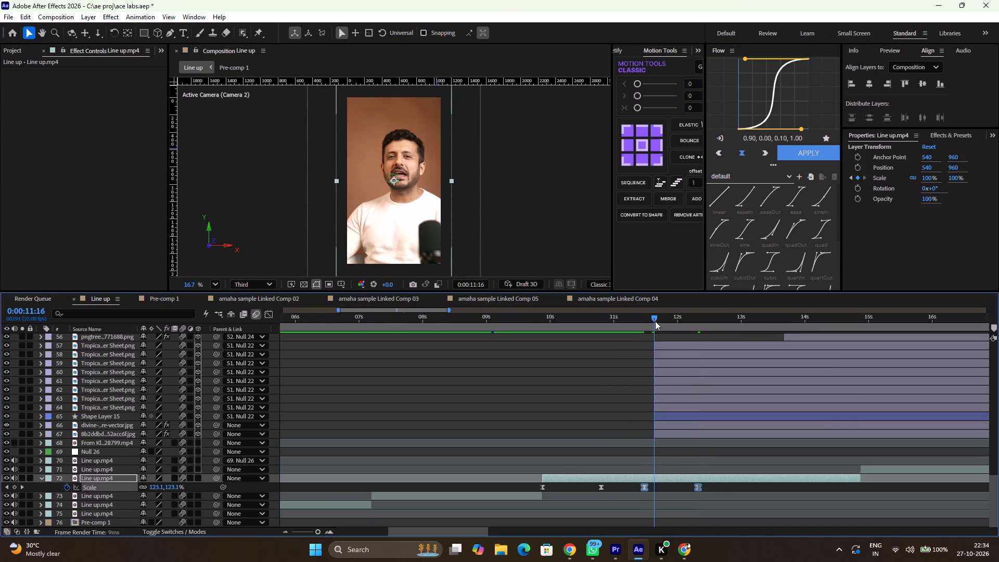
{"action": "left_click", "coordinate": [782, 258]}
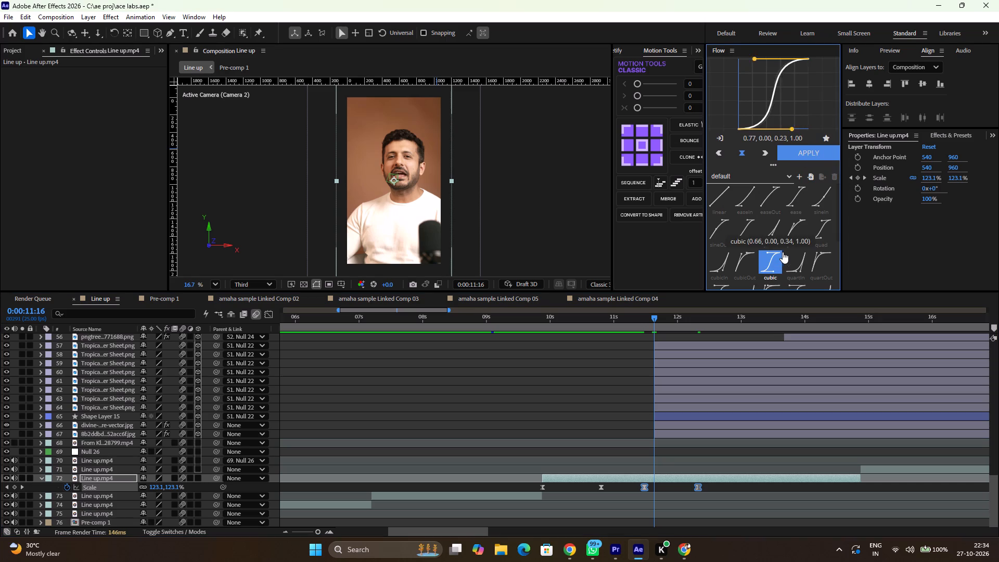
{"action": "left_click", "coordinate": [811, 159]}
{"action": "left_click", "coordinate": [812, 155]}
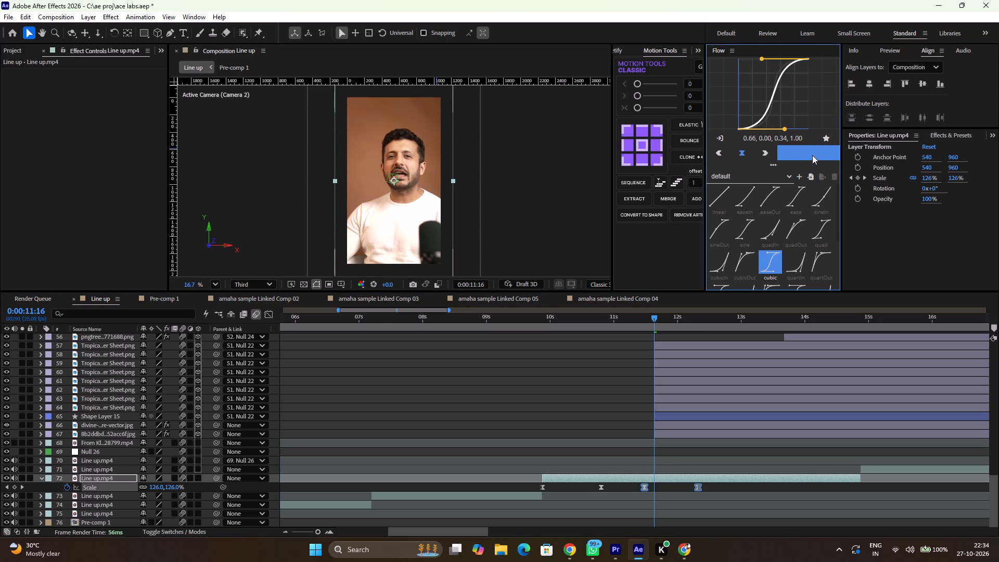
In the speed graph, move the Scale keyframe that starts layer 72's zoom-out earlier to about 0:00:11:03.
{"action": "left_click", "coordinate": [271, 313]}
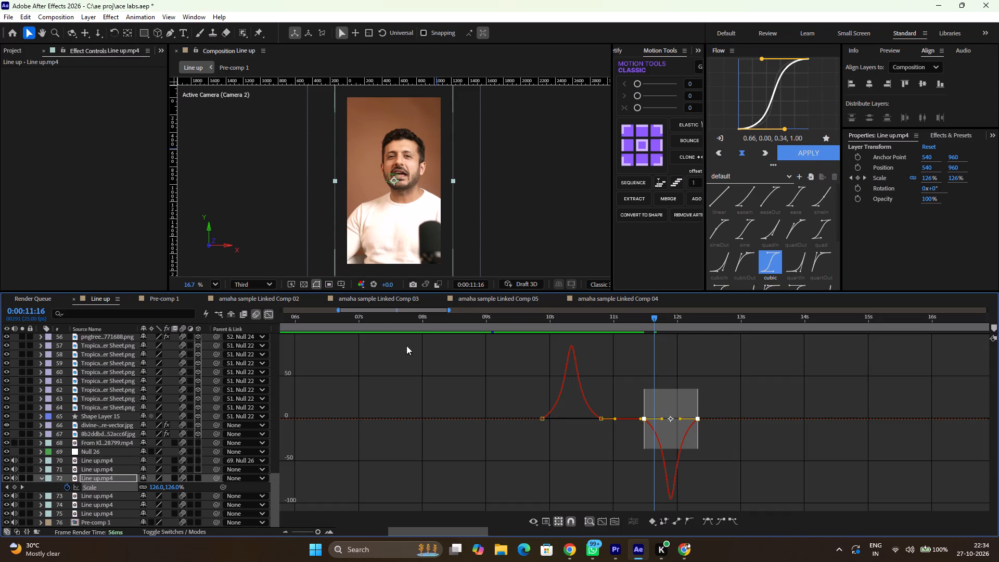
{"action": "scroll", "coordinate": [588, 397], "scroll_direction": "up", "scroll_amount": 3, "text": "ctrl+alt"}
{"action": "scroll", "coordinate": [588, 397], "scroll_direction": "left", "scroll_amount": 2}
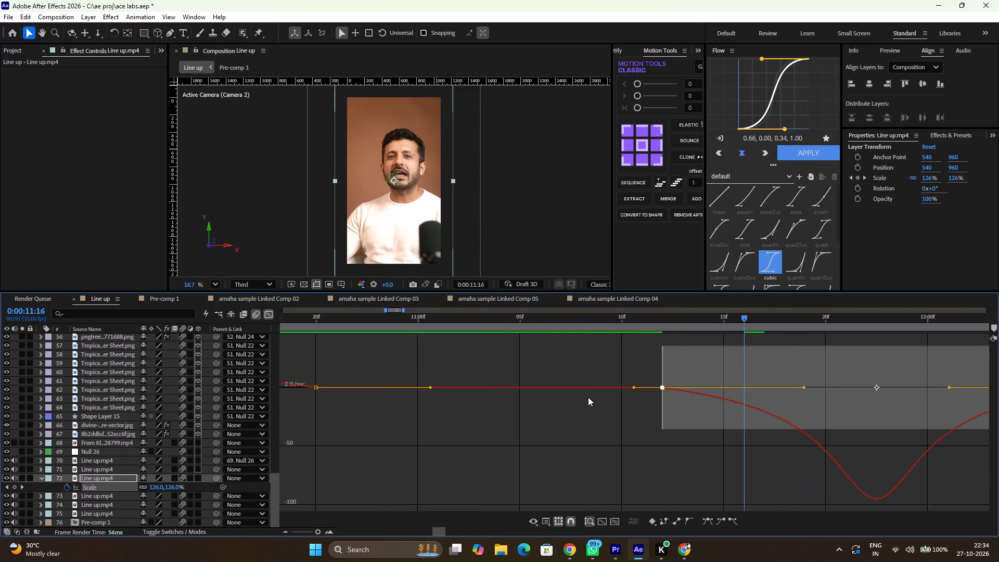
{"action": "scroll", "coordinate": [588, 397], "scroll_direction": "left", "scroll_amount": 2}
{"action": "scroll", "coordinate": [588, 397], "scroll_direction": "down", "scroll_amount": 2, "text": "ctrl+alt"}
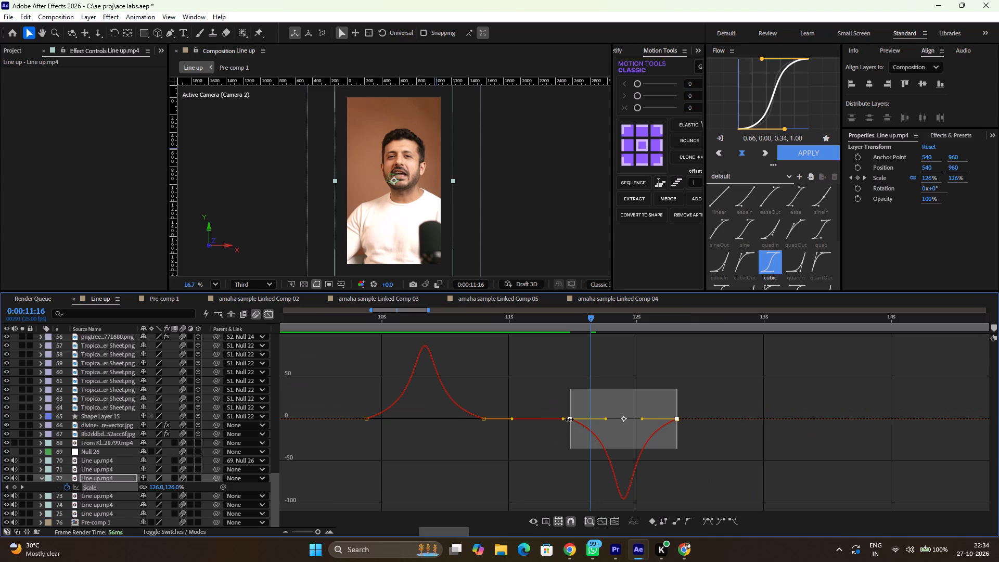
{"action": "left_click_drag", "start_coordinate": [569, 419], "coordinate": [528, 428]}
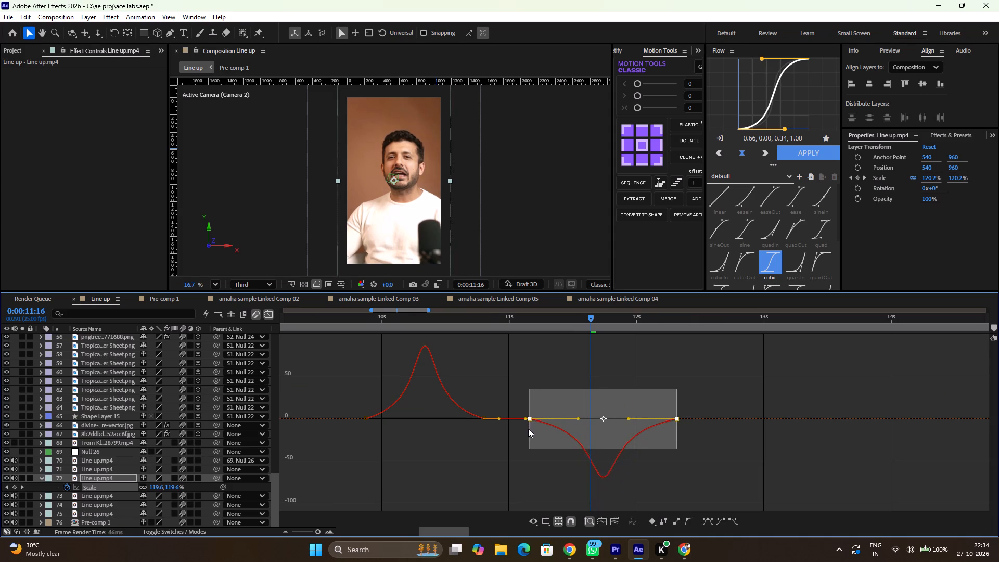
{"action": "left_click_drag", "start_coordinate": [528, 428], "coordinate": [523, 429]}
Shorten the outgoing ease of the zoom-out's starting Scale keyframe to about 55% influence at zero speed.
{"action": "left_click", "coordinate": [572, 436]}
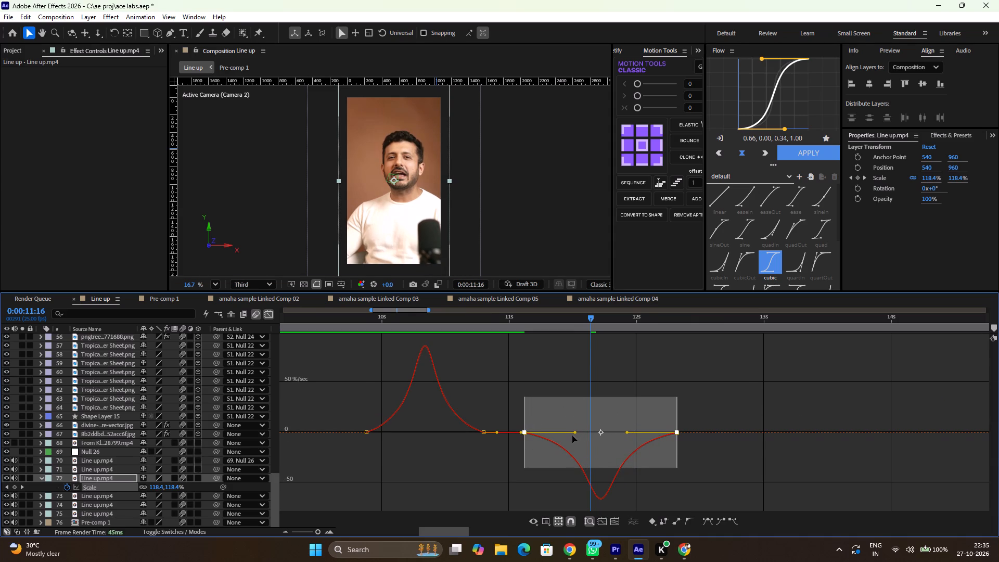
{"action": "left_click_drag", "start_coordinate": [575, 432], "coordinate": [567, 435]}
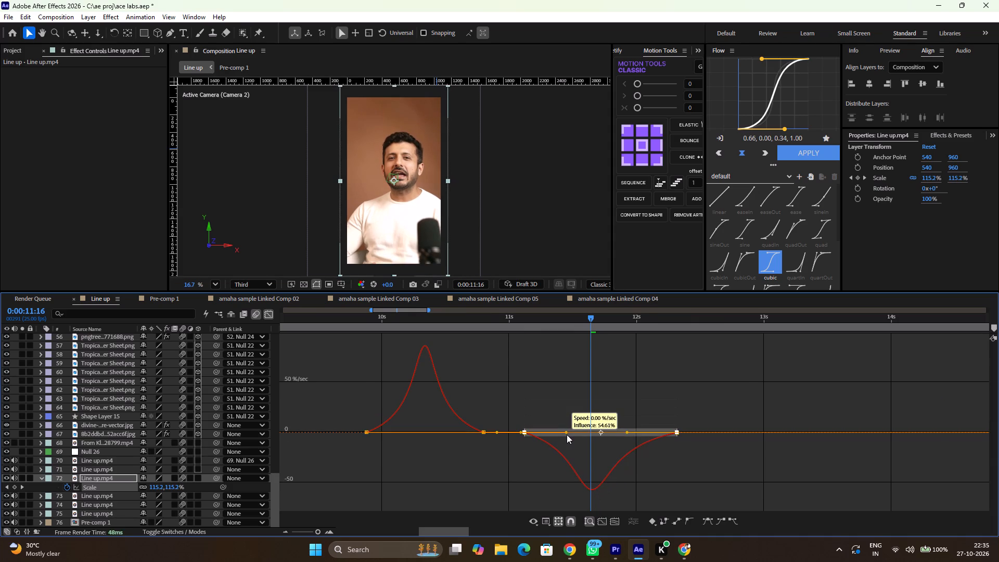
{"action": "left_click_drag", "start_coordinate": [567, 435], "coordinate": [566, 436]}
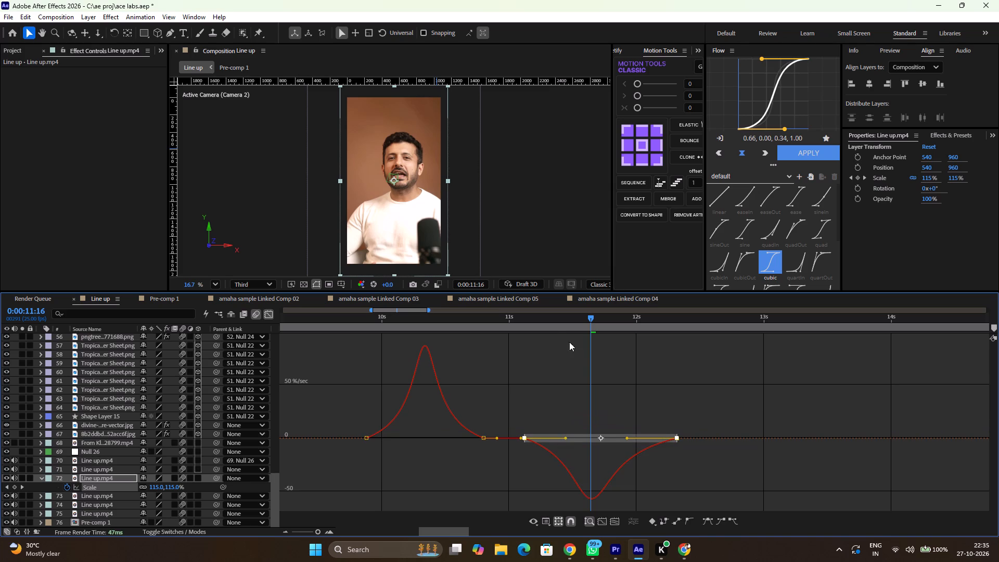
Review layer 72's zoom-in and zoom-out across the transition from about 0:00:09:20 to 0:00:12:09.
{"action": "left_click_drag", "start_coordinate": [539, 322], "coordinate": [371, 334]}
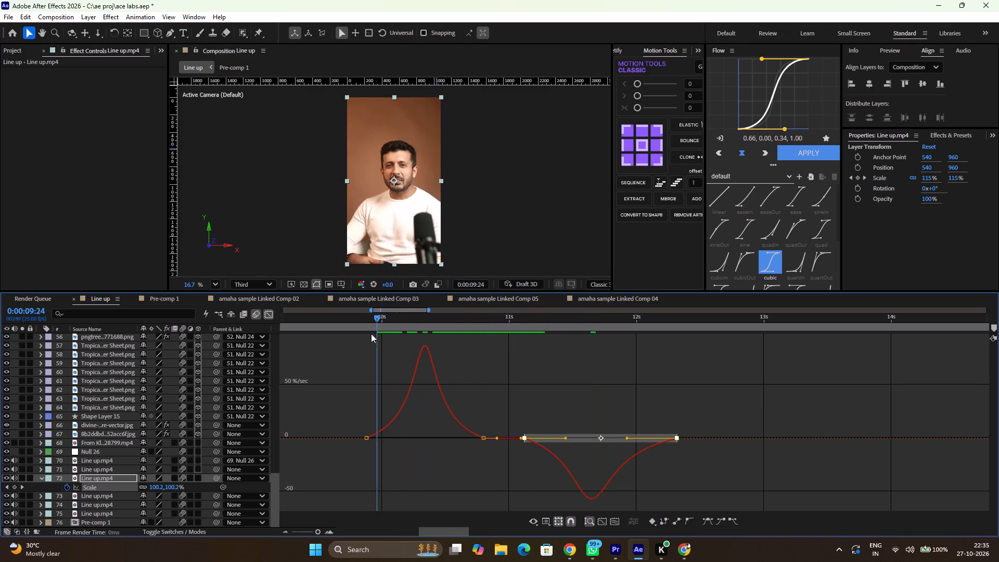
{"action": "left_click_drag", "start_coordinate": [371, 334], "coordinate": [459, 343]}
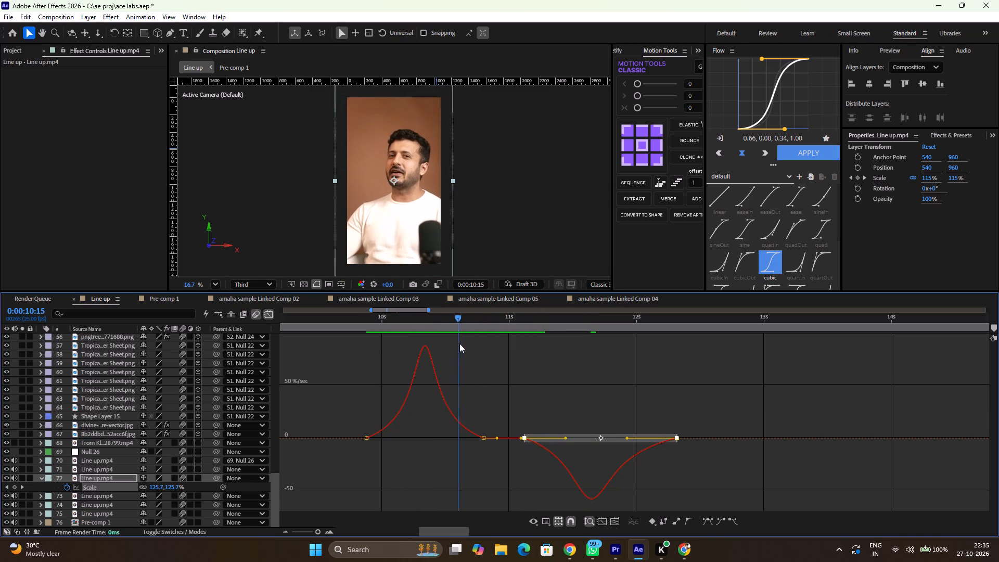
{"action": "left_click_drag", "start_coordinate": [459, 343], "coordinate": [539, 371]}
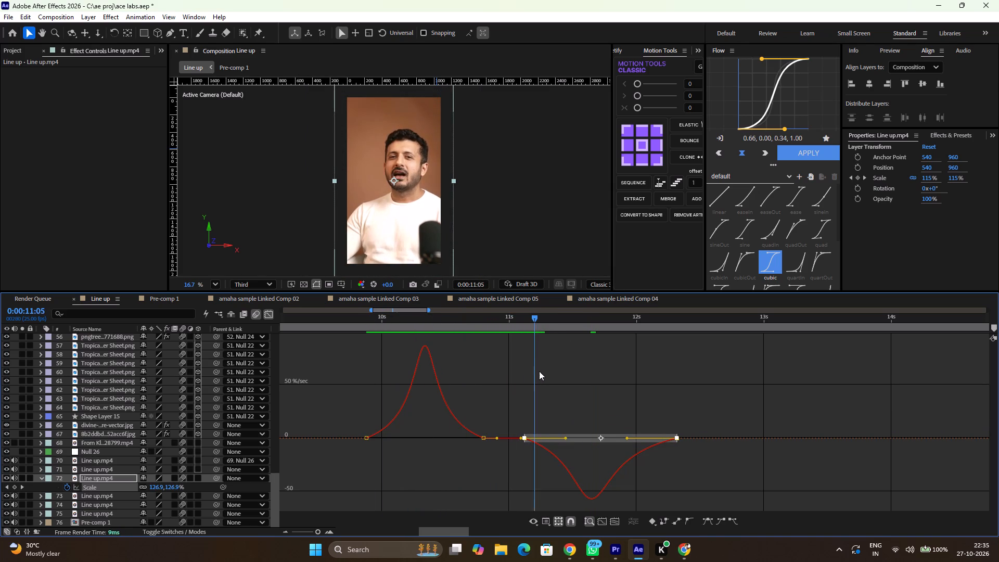
{"action": "left_click_drag", "start_coordinate": [539, 371], "coordinate": [636, 398]}
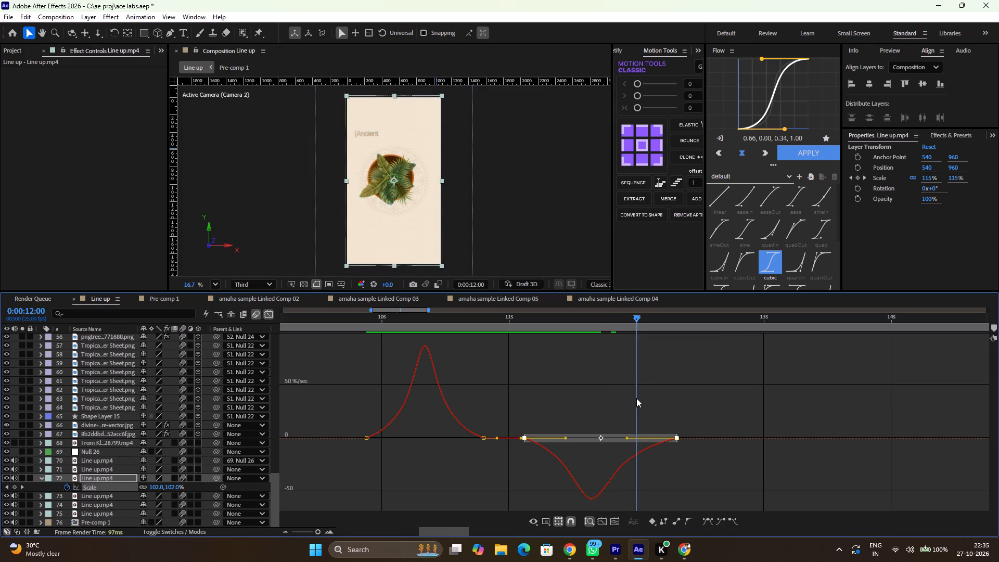
{"action": "left_click_drag", "start_coordinate": [636, 398], "coordinate": [566, 403]}
{"action": "left_click", "coordinate": [268, 314]}
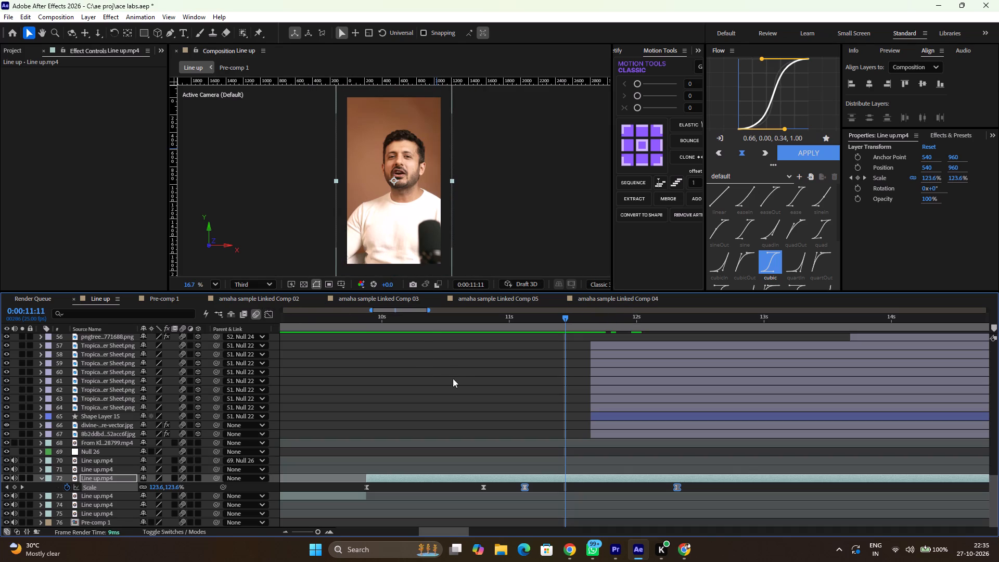
{"action": "left_click_drag", "start_coordinate": [378, 322], "coordinate": [354, 322]}
{"action": "key", "text": "space"}
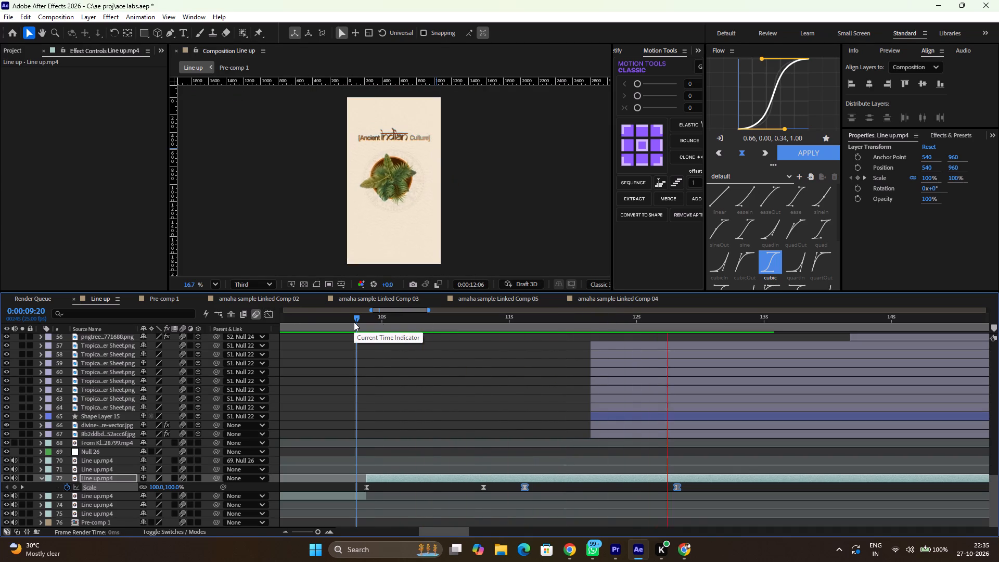
{"action": "key", "text": "space"}
{"action": "left_click", "coordinate": [491, 324]}
{"action": "key", "text": "space"}
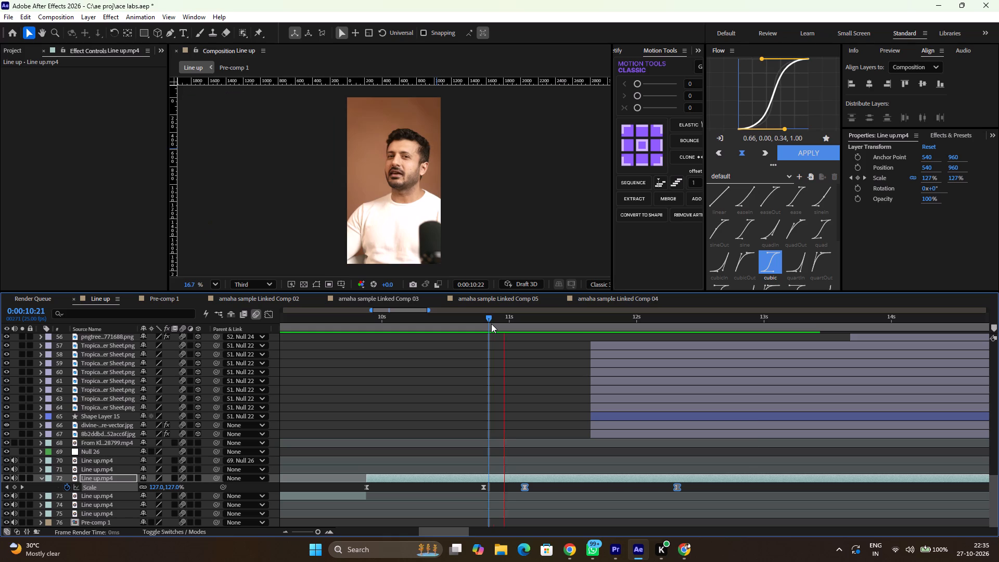
{"action": "key", "text": "space"}
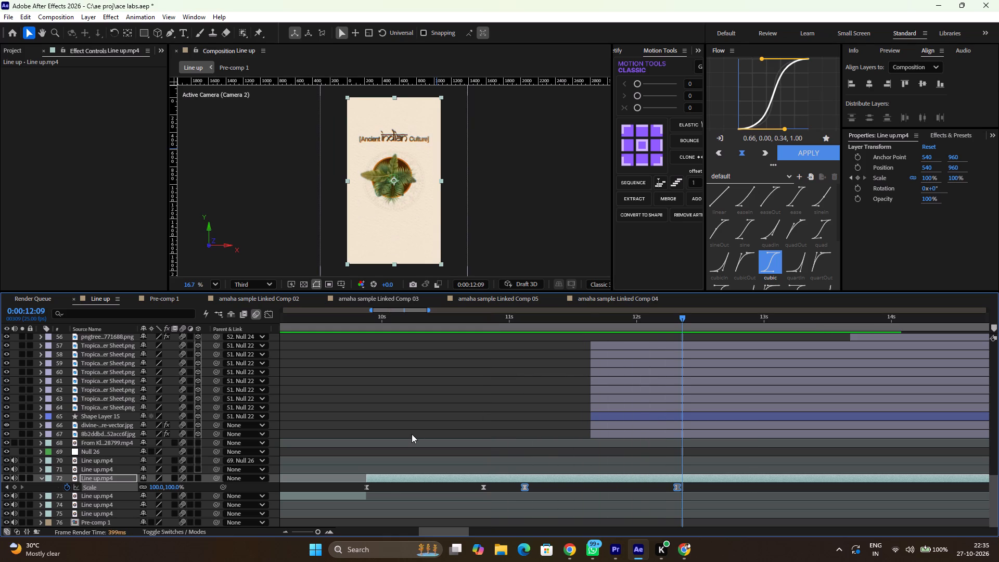
Delete the first two Scale keyframes of Line up.mp4 layer 72, which drive its zoom-in.
{"action": "left_click_drag", "start_coordinate": [356, 486], "coordinate": [393, 489]}
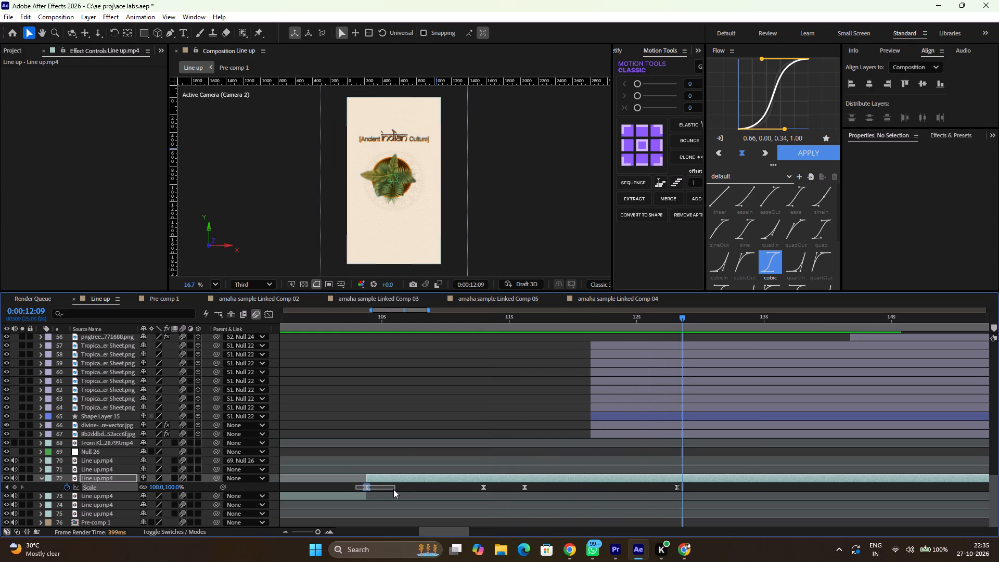
{"action": "left_click_drag", "start_coordinate": [393, 489], "coordinate": [497, 493]}
{"action": "key", "text": "BackSpace"}
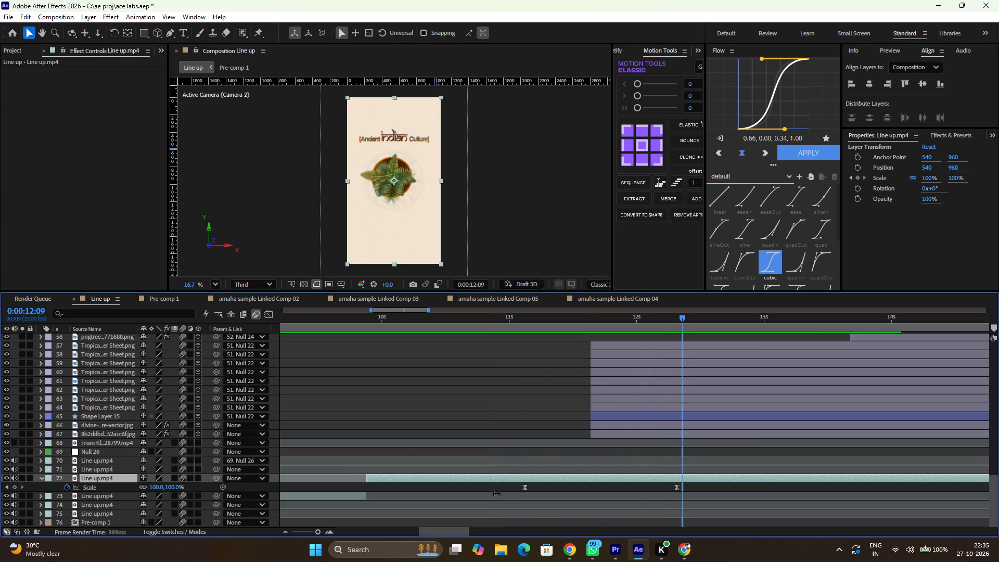
Move layer 72's 127% Scale keyframe back to the start of its clip at 0:00:09:22 and preview the longer zoom-out.
{"action": "left_click_drag", "start_coordinate": [522, 487], "coordinate": [365, 492]}
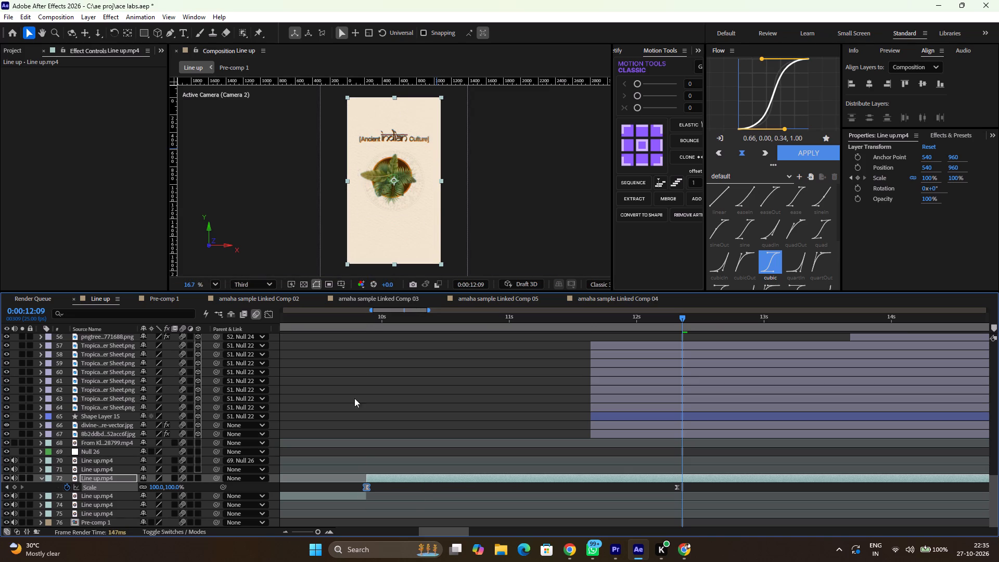
{"action": "left_click", "coordinate": [362, 321]}
{"action": "key", "text": "space"}
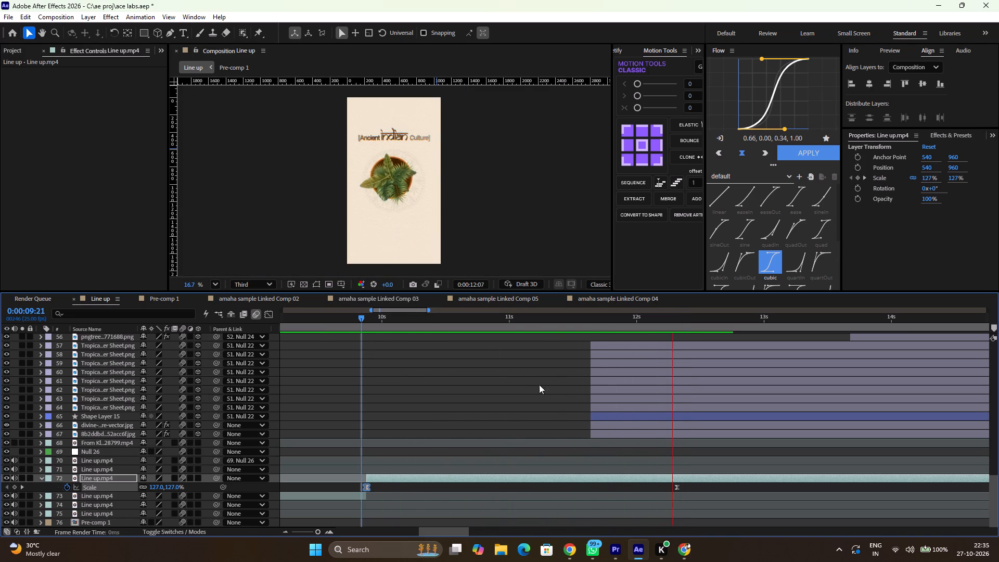
{"action": "key", "text": "space"}
In the speed graph, extend the outgoing ease of layer 72's starting Scale keyframe to 100% influence at zero speed.
{"action": "left_click", "coordinate": [589, 317]}
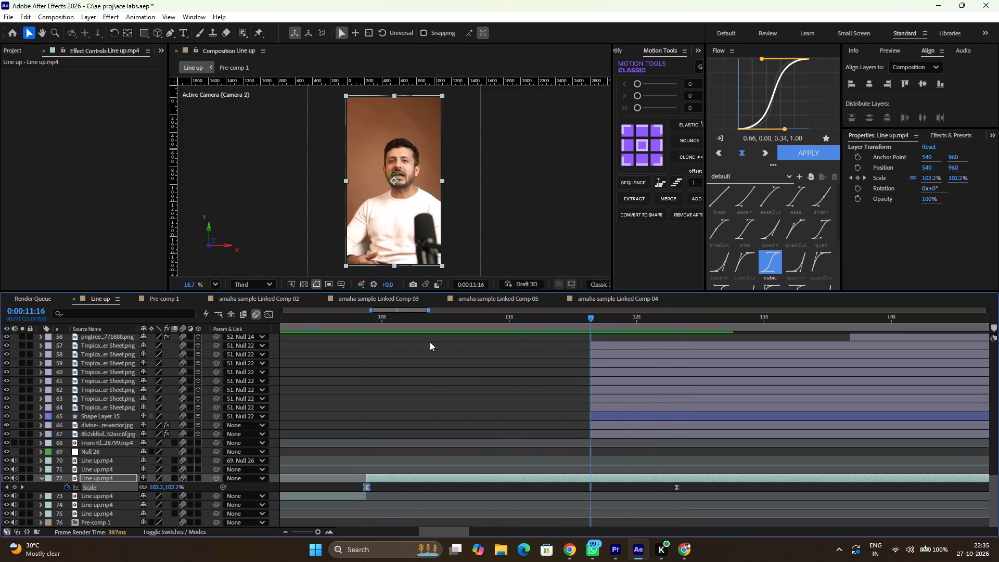
{"action": "left_click", "coordinate": [267, 313]}
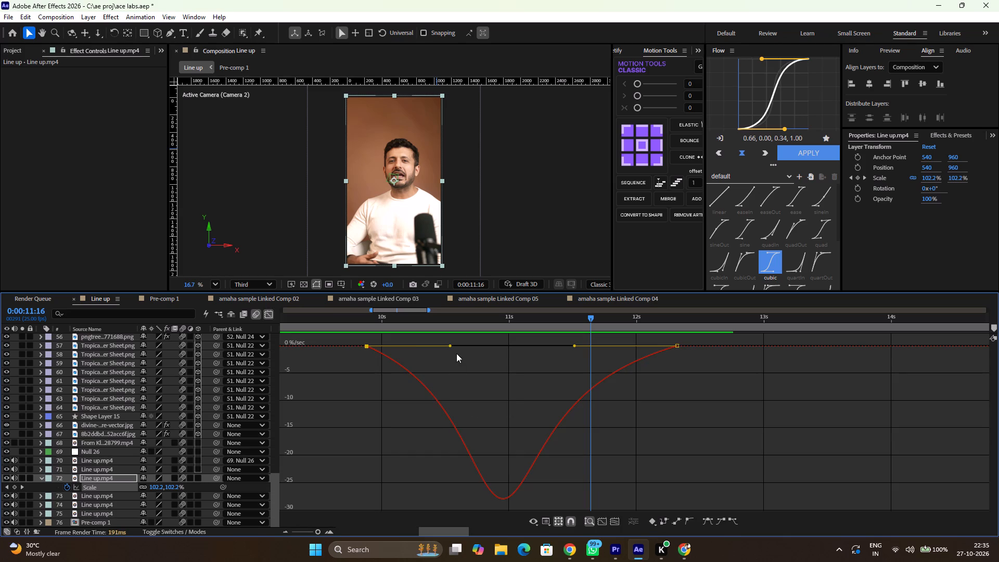
{"action": "left_click_drag", "start_coordinate": [447, 344], "coordinate": [457, 348]}
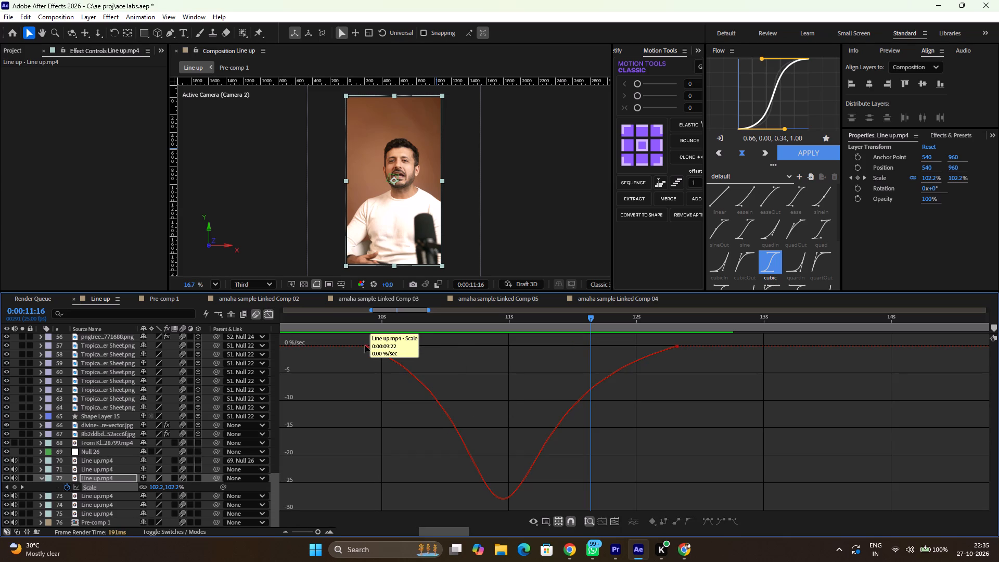
{"action": "left_click", "coordinate": [365, 346]}
{"action": "left_click_drag", "start_coordinate": [451, 346], "coordinate": [526, 365]}
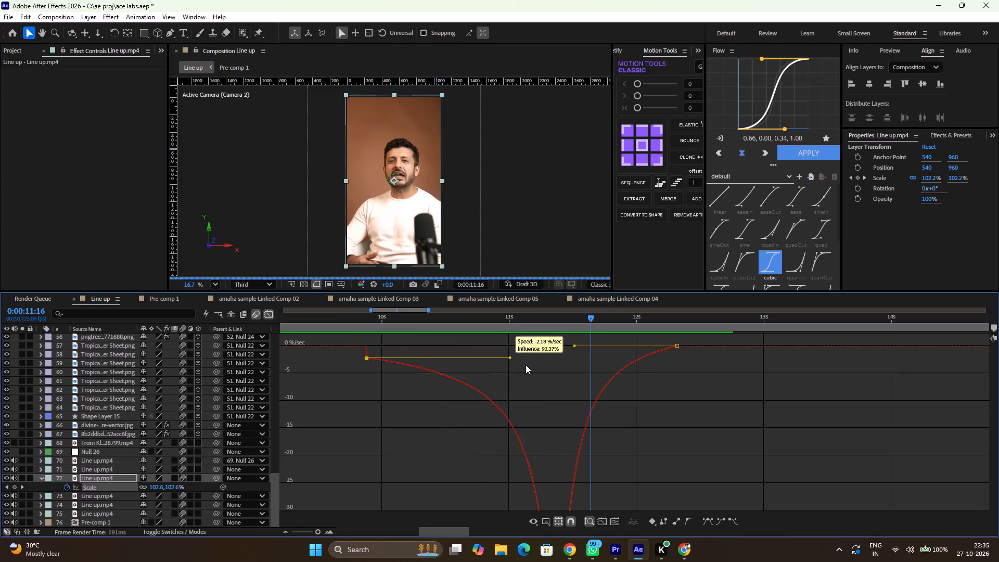
{"action": "left_click_drag", "start_coordinate": [526, 365], "coordinate": [547, 364]}
{"action": "key", "text": "ctrl+z"}
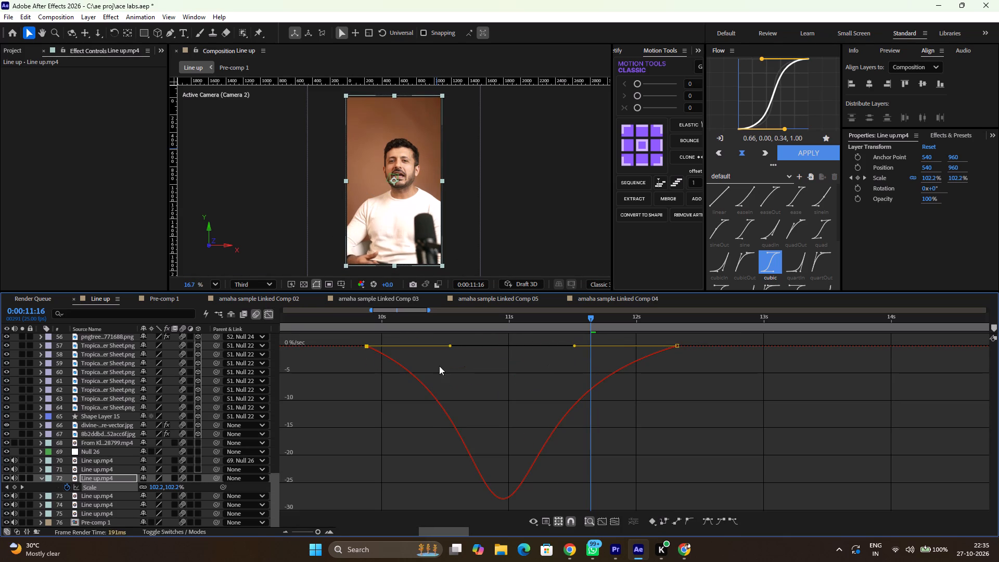
{"action": "left_click_drag", "start_coordinate": [451, 346], "coordinate": [537, 351]}
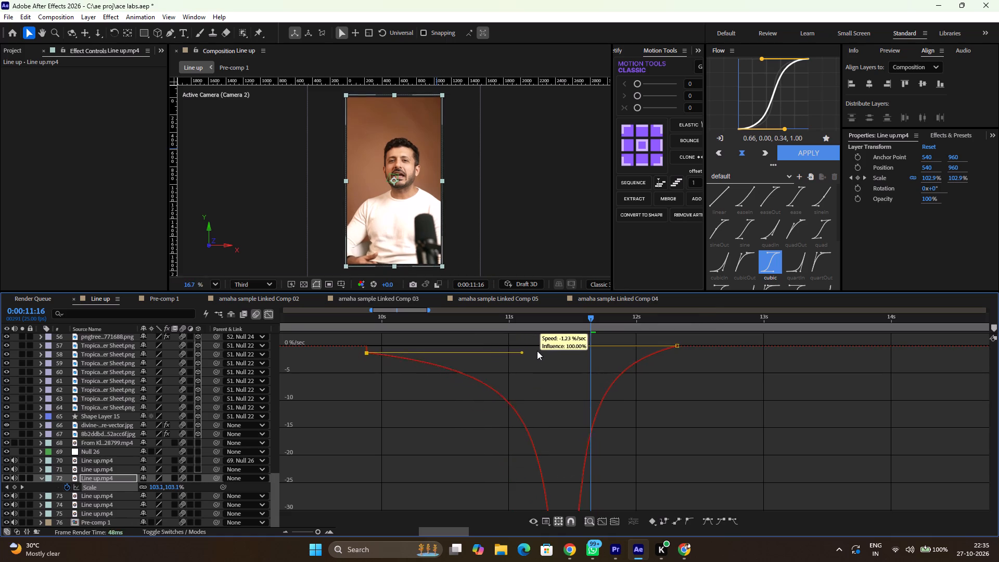
{"action": "left_click_drag", "start_coordinate": [537, 351], "coordinate": [566, 347]}
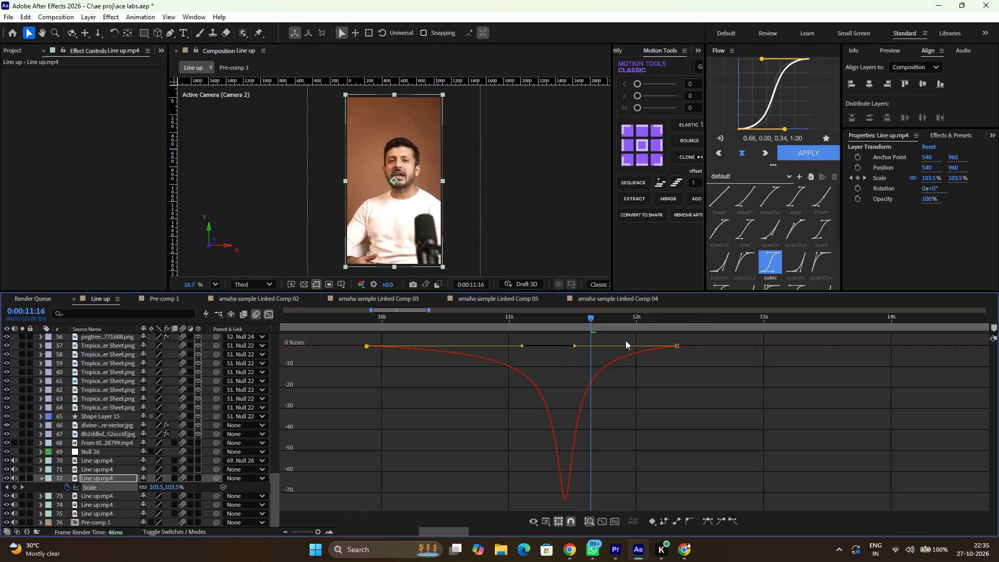
Shorten the incoming ease of layer 72's ending Scale keyframe to about 49% influence, centring the speed peak on 0:00:11:16.
{"action": "left_click_drag", "start_coordinate": [574, 344], "coordinate": [594, 347]}
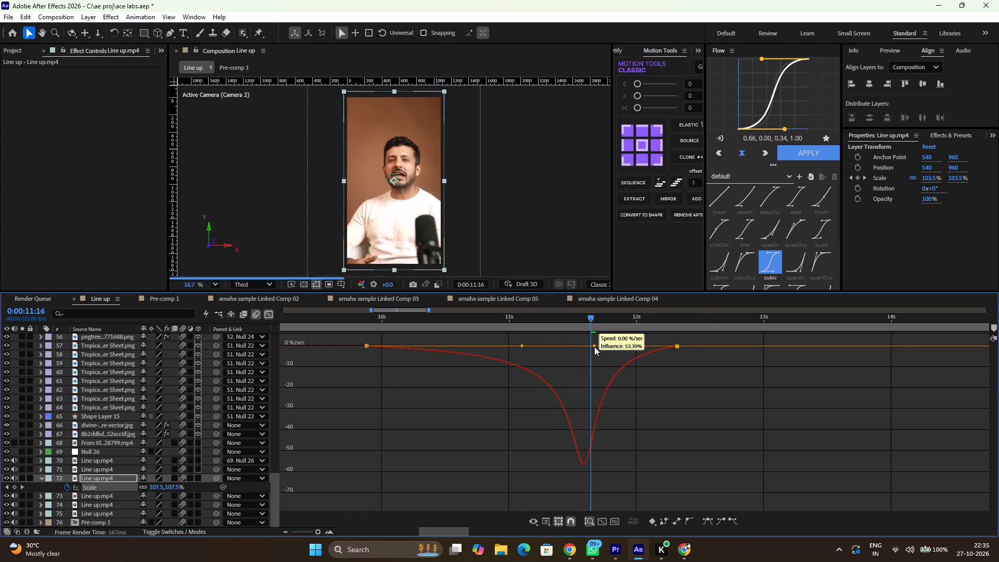
{"action": "left_click_drag", "start_coordinate": [594, 347], "coordinate": [601, 349]}
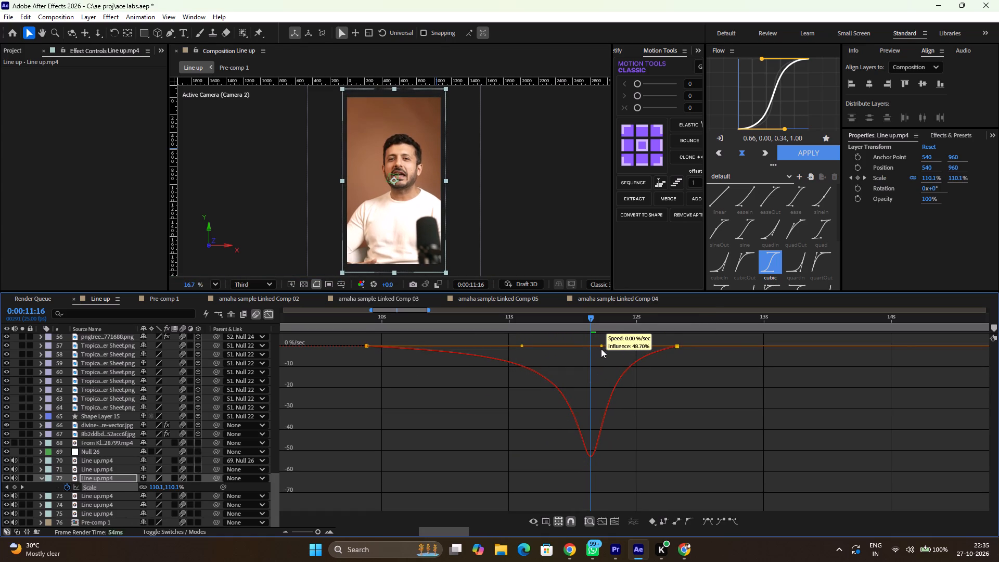
{"action": "left_click_drag", "start_coordinate": [601, 349], "coordinate": [601, 349]}
Play back the re-eased zoom-out into the Ancient Indian Culture scene, starting from 0:00:10:00 and again from 0:00:09:10.
{"action": "double_click", "coordinate": [381, 318]}
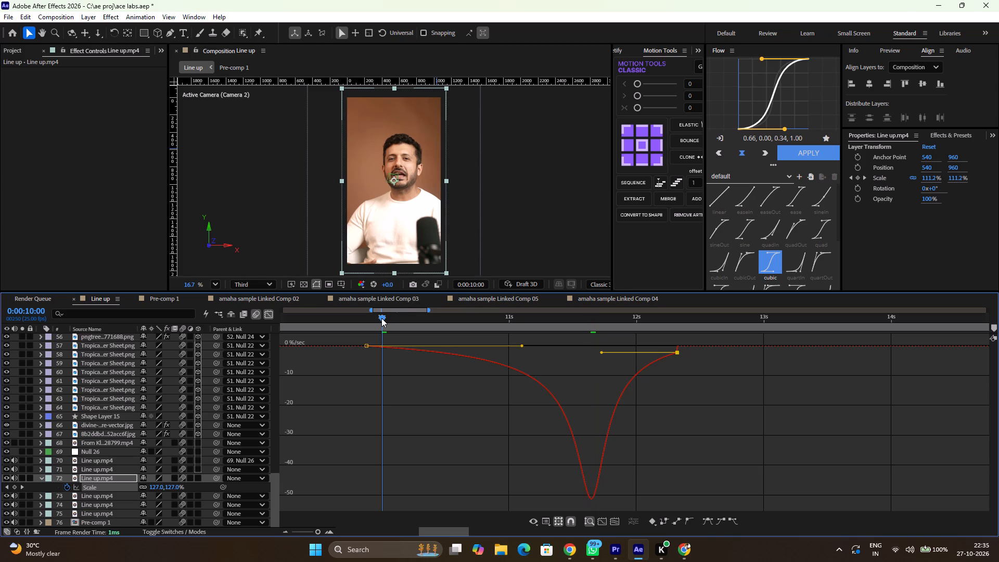
{"action": "key", "text": "space"}
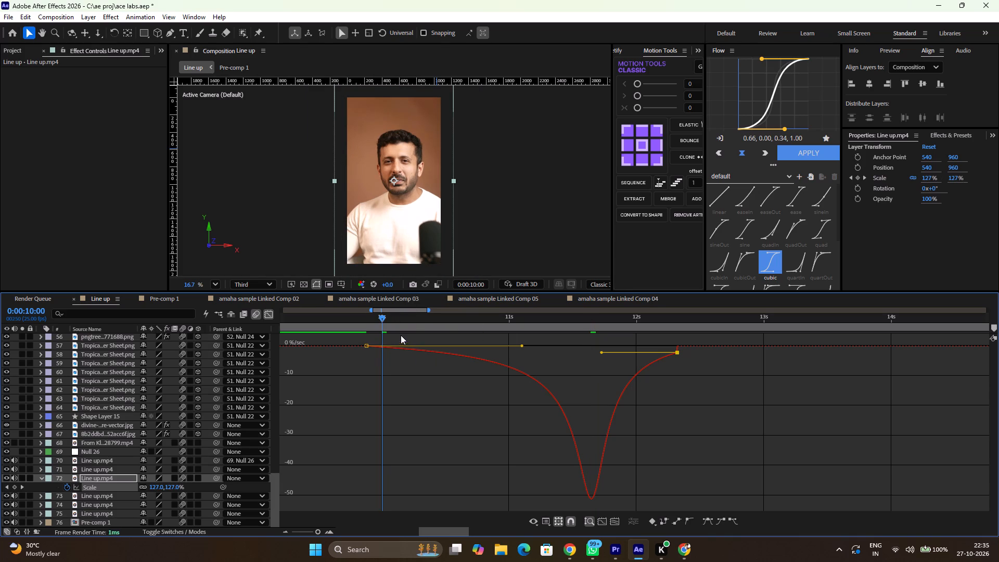
{"action": "key", "text": "space"}
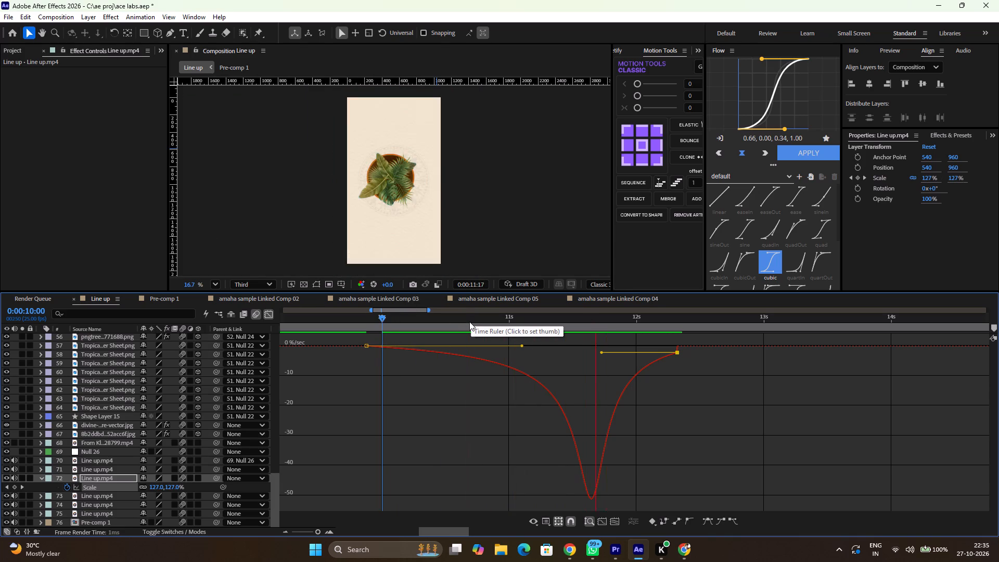
{"action": "key", "text": "space"}
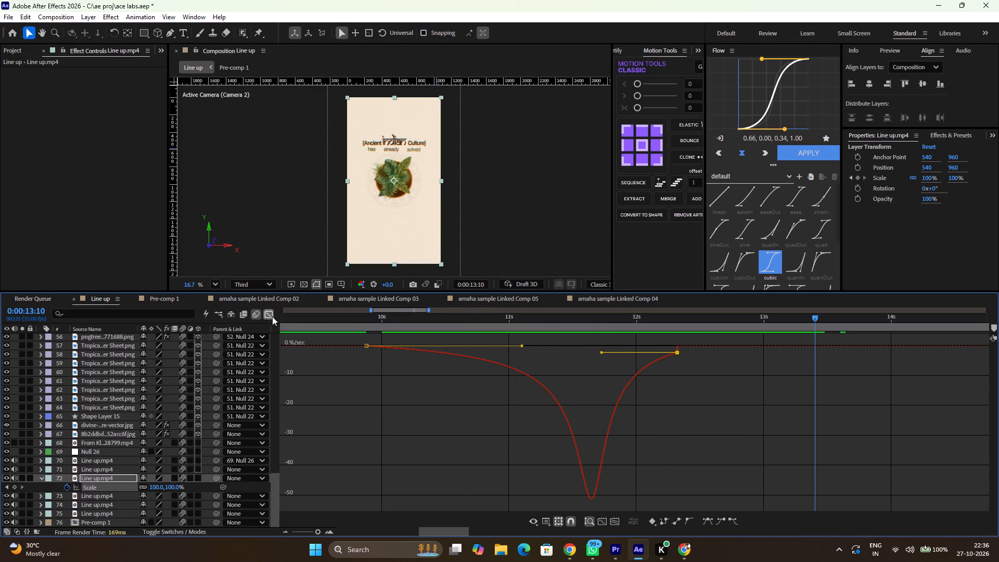
{"action": "left_click", "coordinate": [265, 315]}
{"action": "left_click", "coordinate": [408, 323]}
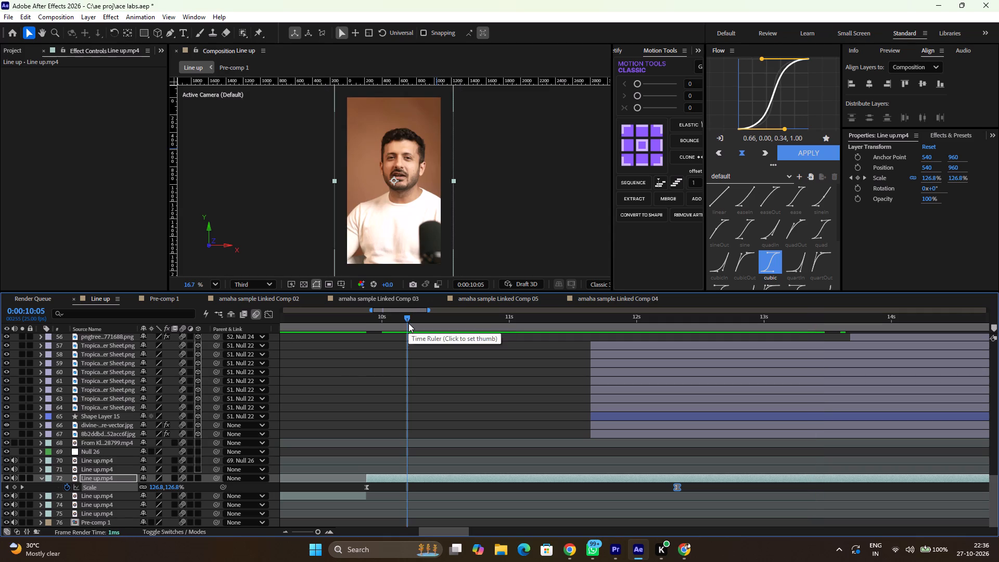
{"action": "left_click_drag", "start_coordinate": [372, 320], "coordinate": [304, 331]}
{"action": "key", "text": "space"}
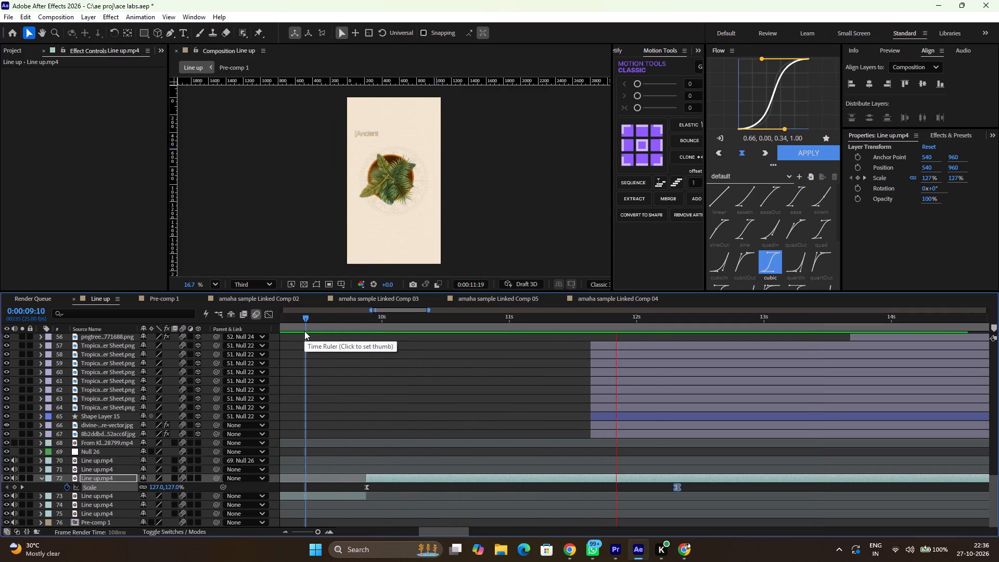
Review the next talking-head section, replaying its move into the lower half of the frame from 0:00:16:24 to 0:00:19:07.
{"action": "scroll", "coordinate": [520, 426], "scroll_direction": "left", "scroll_amount": 2}
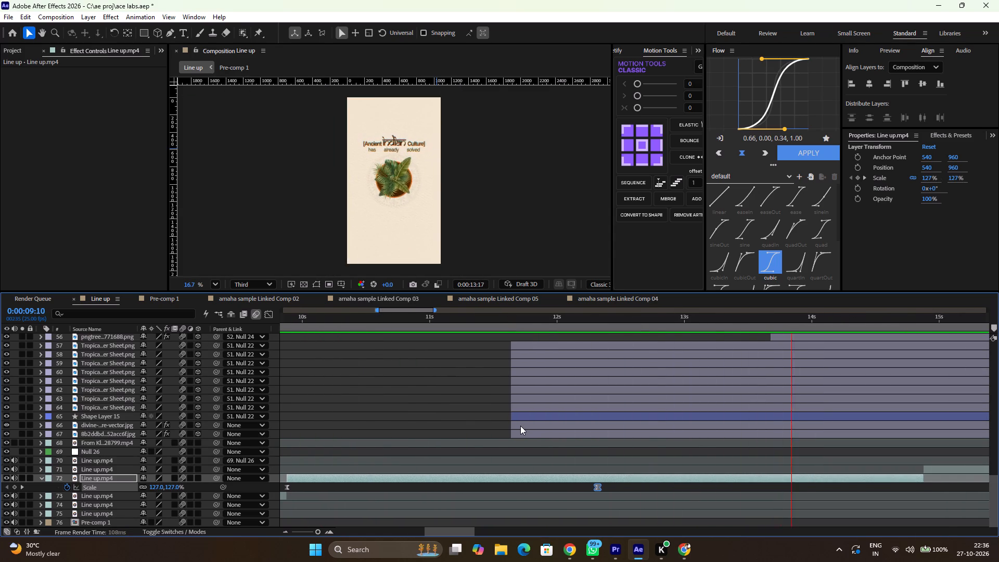
{"action": "scroll", "coordinate": [520, 426], "scroll_direction": "down", "scroll_amount": 4, "text": "ctrl+alt"}
{"action": "scroll", "coordinate": [471, 413], "scroll_direction": "up", "scroll_amount": 2, "text": "ctrl+alt"}
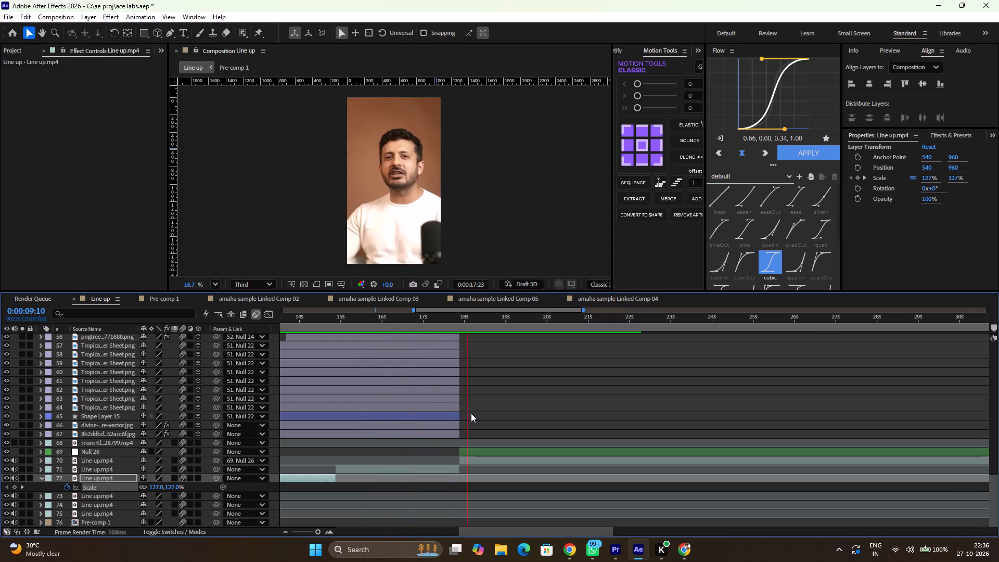
{"action": "left_click", "coordinate": [426, 312]}
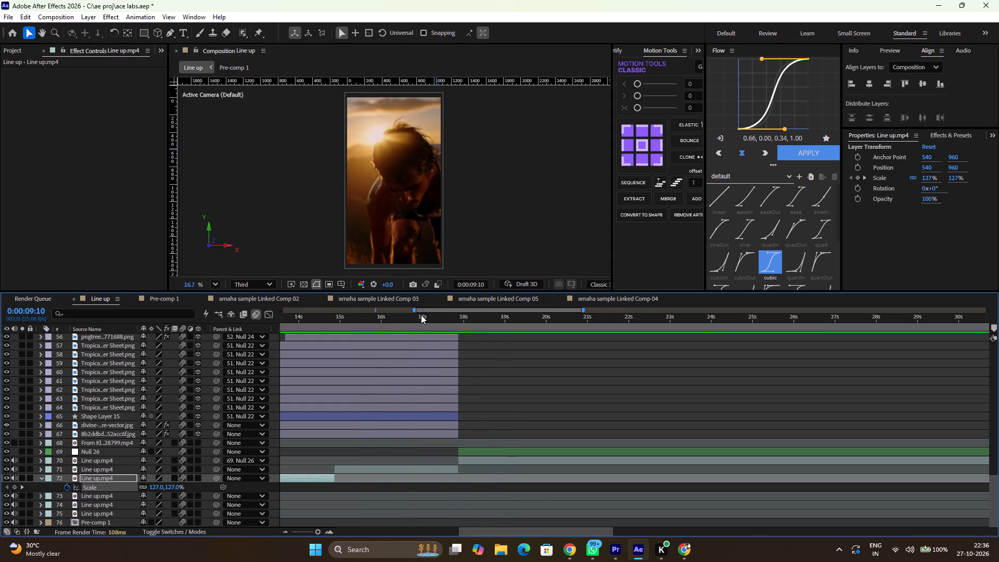
{"action": "left_click", "coordinate": [421, 315]}
{"action": "key", "text": "space"}
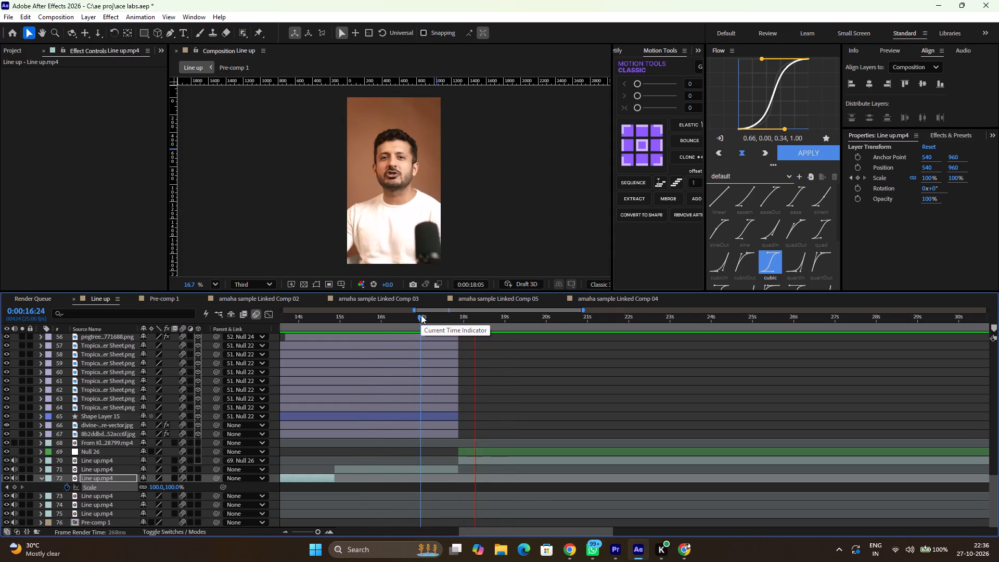
{"action": "key", "text": "space"}
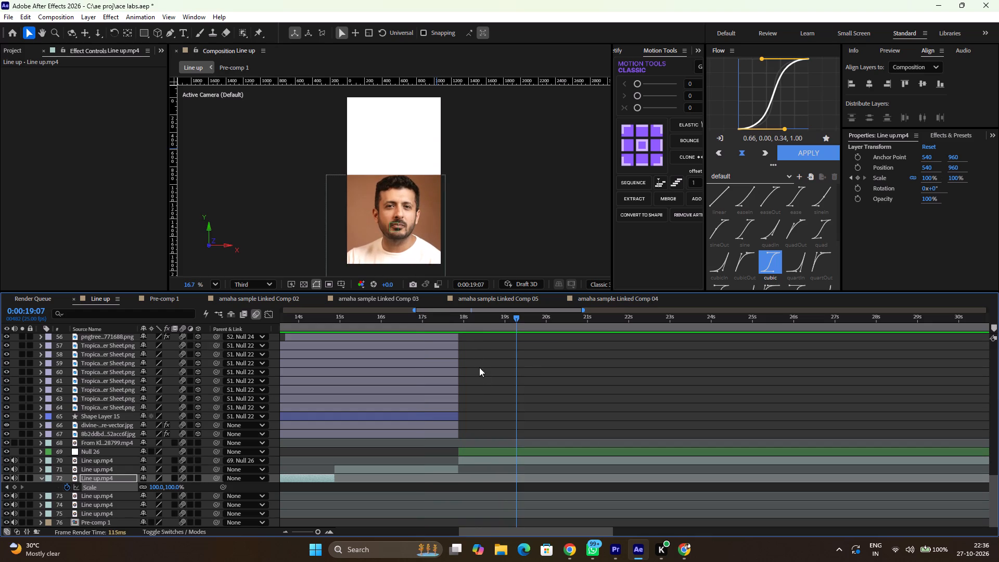
Reveal the keyframes of Null 26 and layer 70, and apply the Flow cubic curve (0.66, 0.00, 0.34, 1.00) to layer 70's Mask Path keyframes.
{"action": "left_click", "coordinate": [488, 448]}
{"action": "key", "text": "u"}
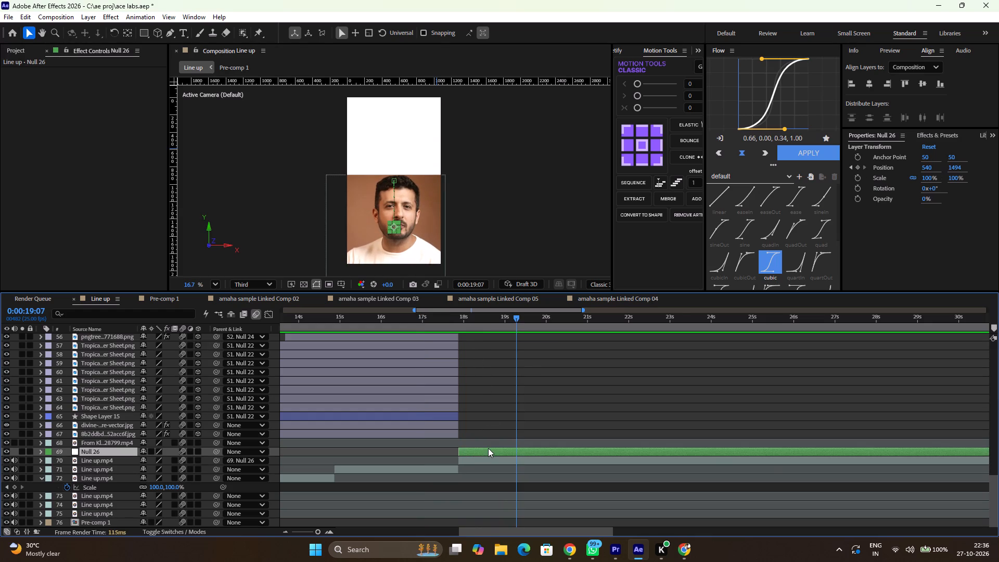
{"action": "left_click", "coordinate": [519, 471]}
{"action": "key", "text": "u"}
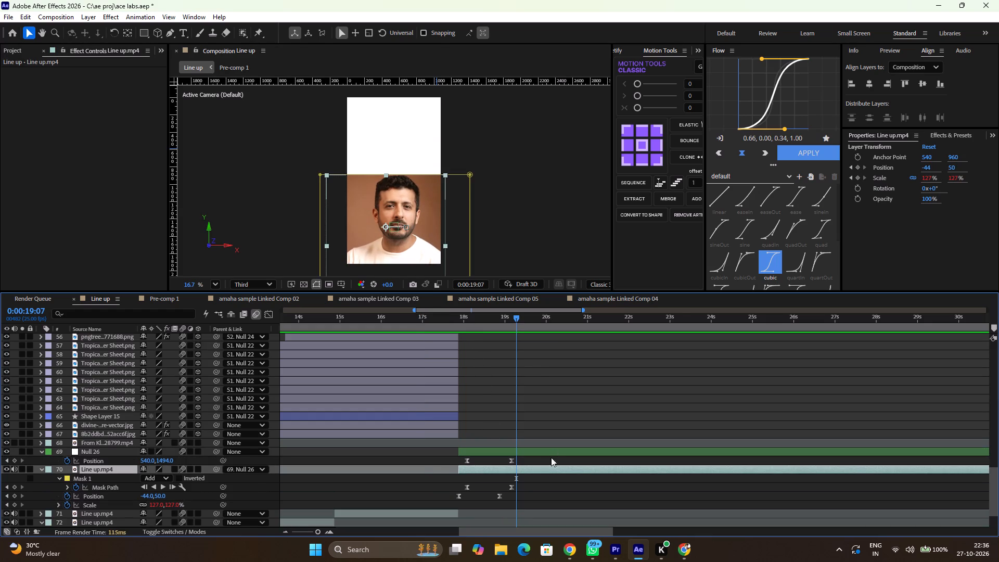
{"action": "left_click_drag", "start_coordinate": [532, 462], "coordinate": [452, 464]}
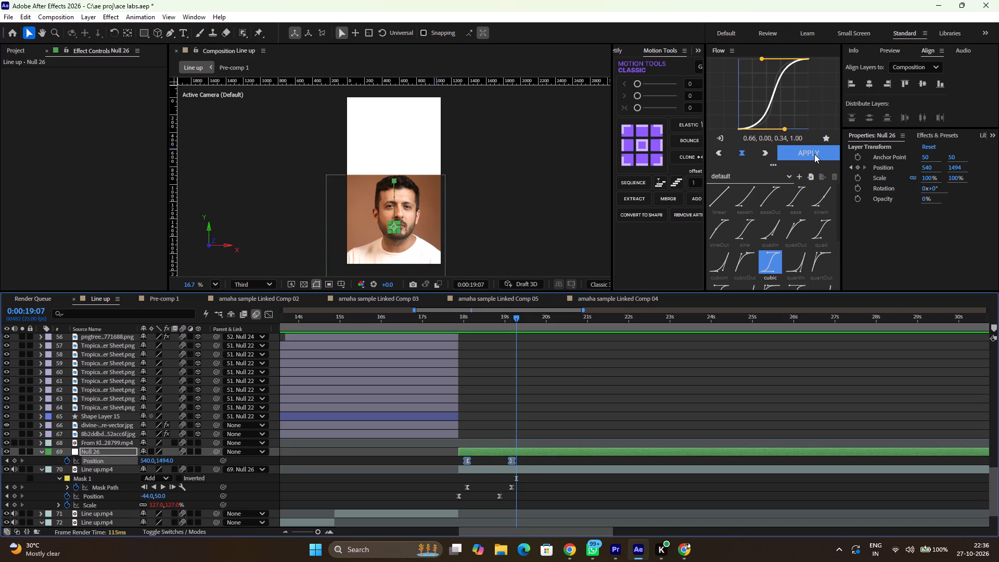
{"action": "left_click_drag", "start_coordinate": [520, 487], "coordinate": [499, 487]}
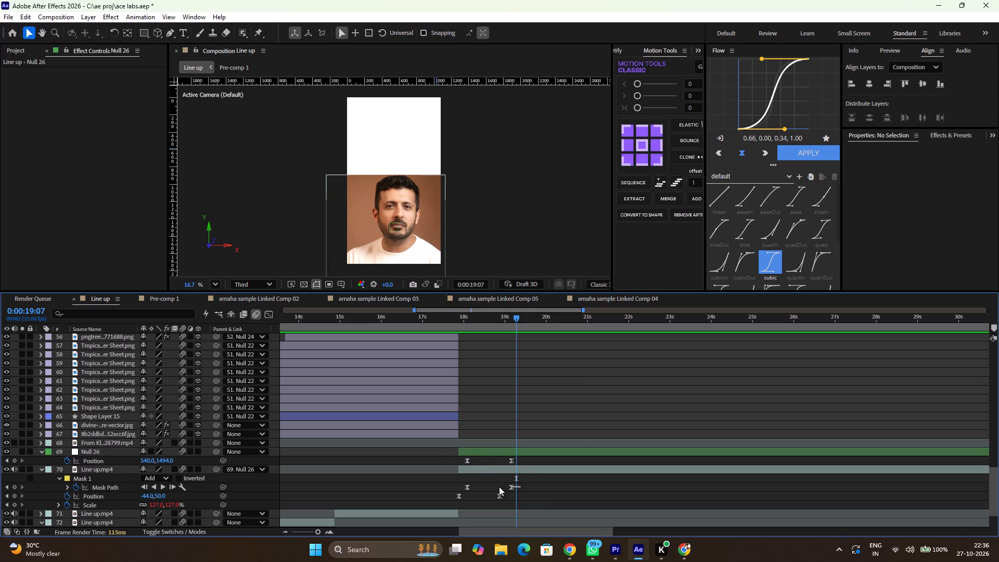
{"action": "left_click_drag", "start_coordinate": [499, 487], "coordinate": [450, 487]}
{"action": "left_click", "coordinate": [814, 154]}
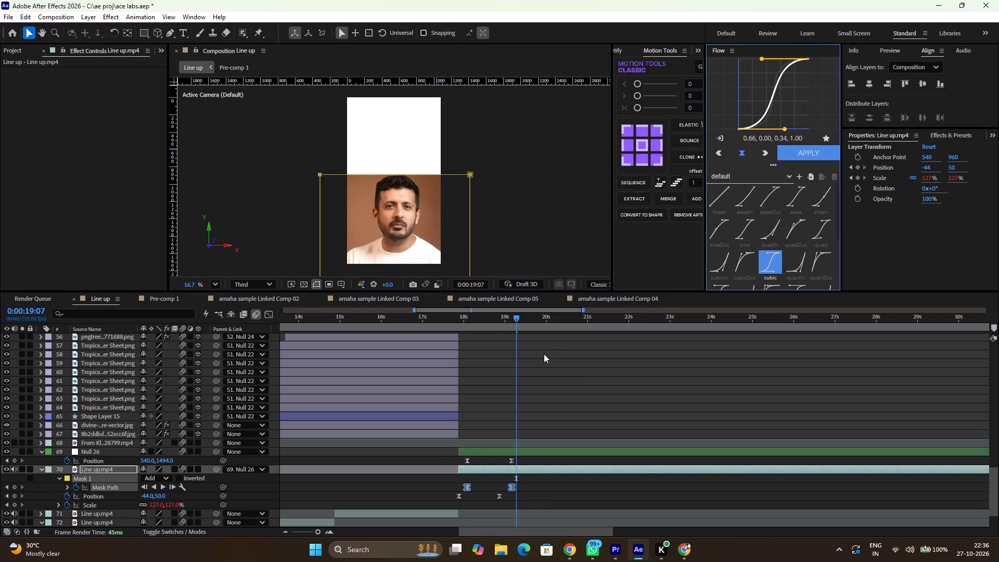
Play back the talking-head split-screen move from 0:00:17:20 to check the mask easing.
{"action": "double_click", "coordinate": [455, 319]}
{"action": "key", "text": "space"}
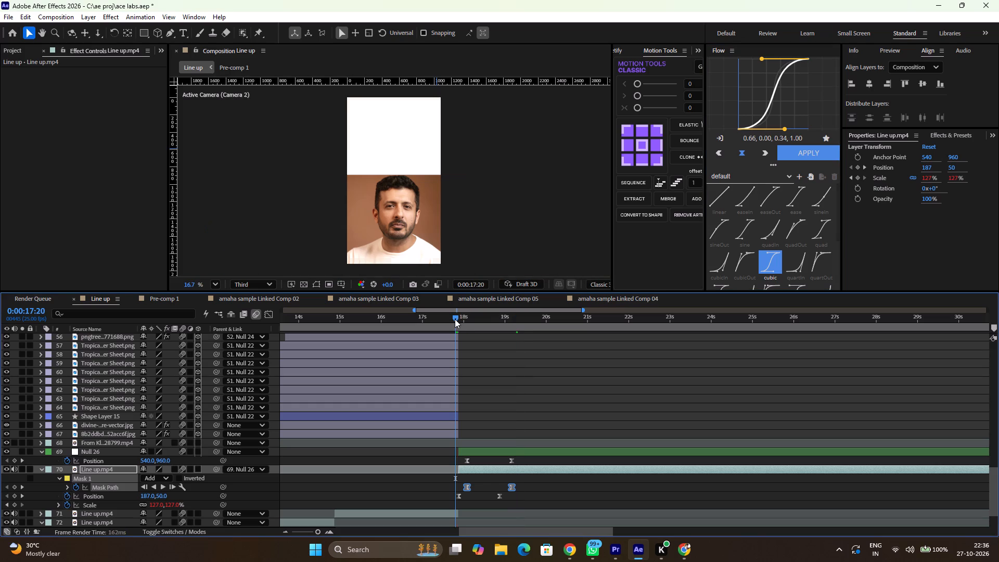
{"action": "key", "text": "space"}
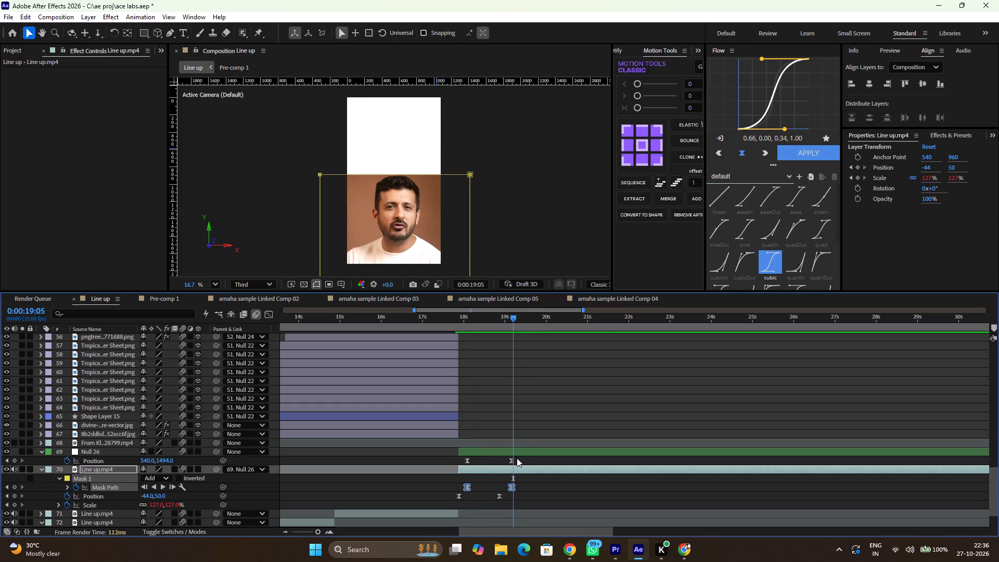
Apply the Flow cubic curve (0.66, 0.00, 0.34, 1.00) to both Position keyframes of Null 26.
{"action": "left_click_drag", "start_coordinate": [457, 456], "coordinate": [564, 461]}
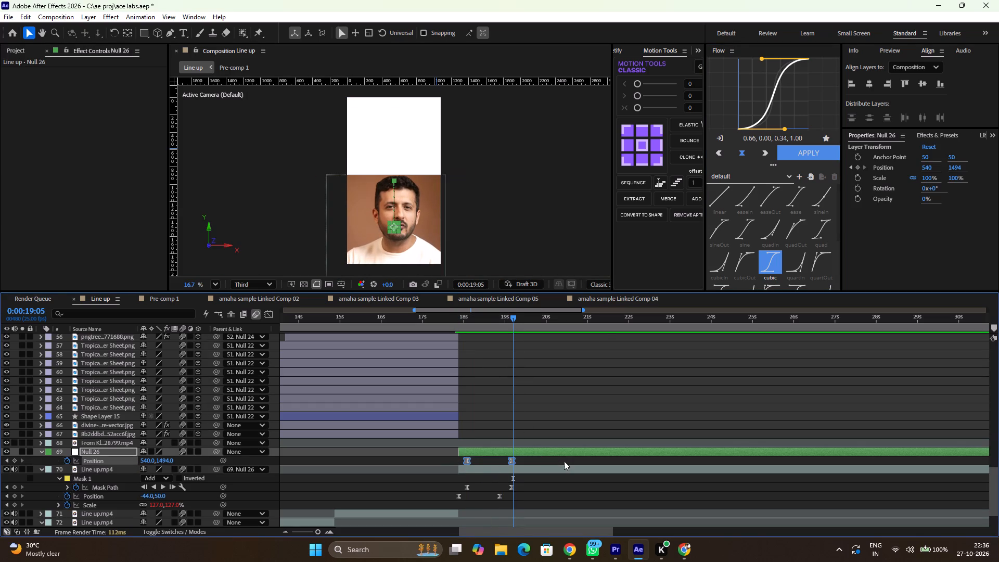
{"action": "left_click", "coordinate": [807, 153]}
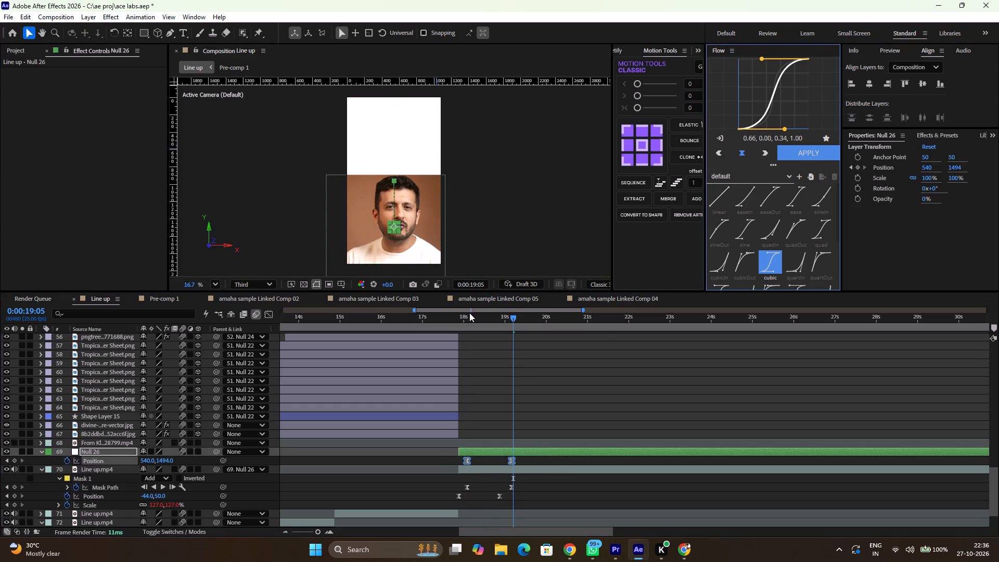
Replay the move into the lower half of the frame, starting from 0:00:17:11, 0:00:17:14 and 0:00:17:17.
{"action": "left_click_drag", "start_coordinate": [457, 317], "coordinate": [441, 320]}
{"action": "key", "text": "space"}
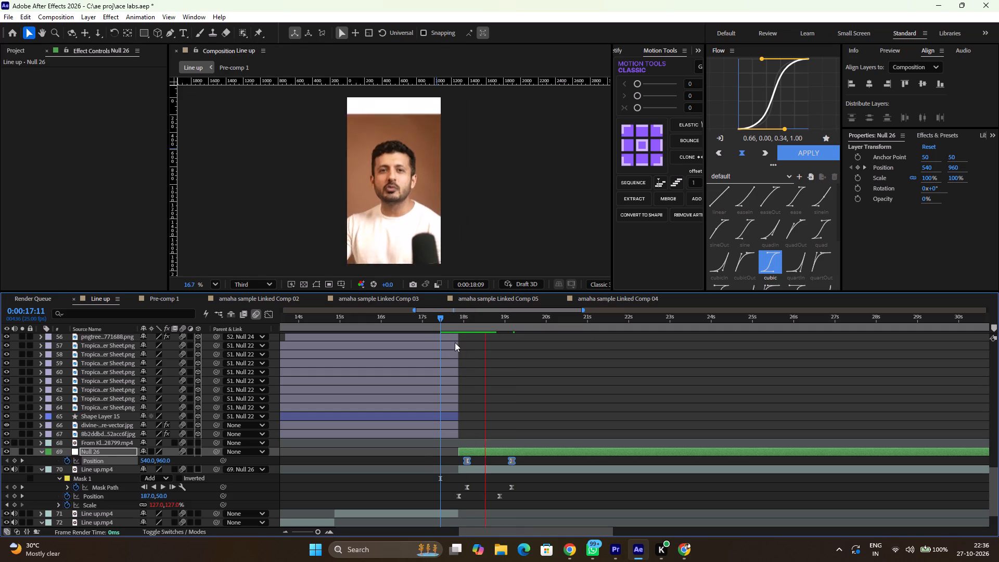
{"action": "left_click", "coordinate": [446, 320]}
{"action": "key", "text": "space"}
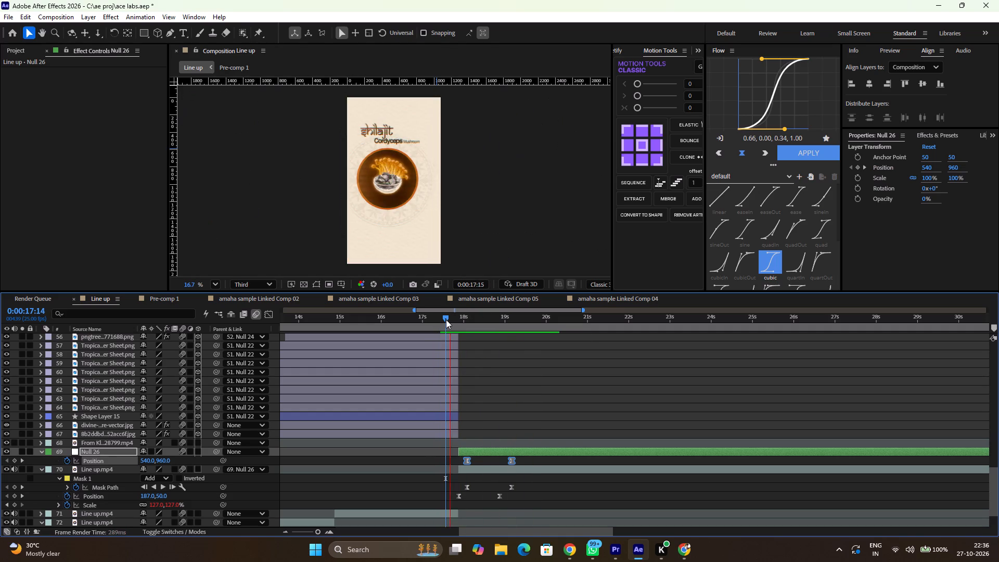
{"action": "key", "text": "space"}
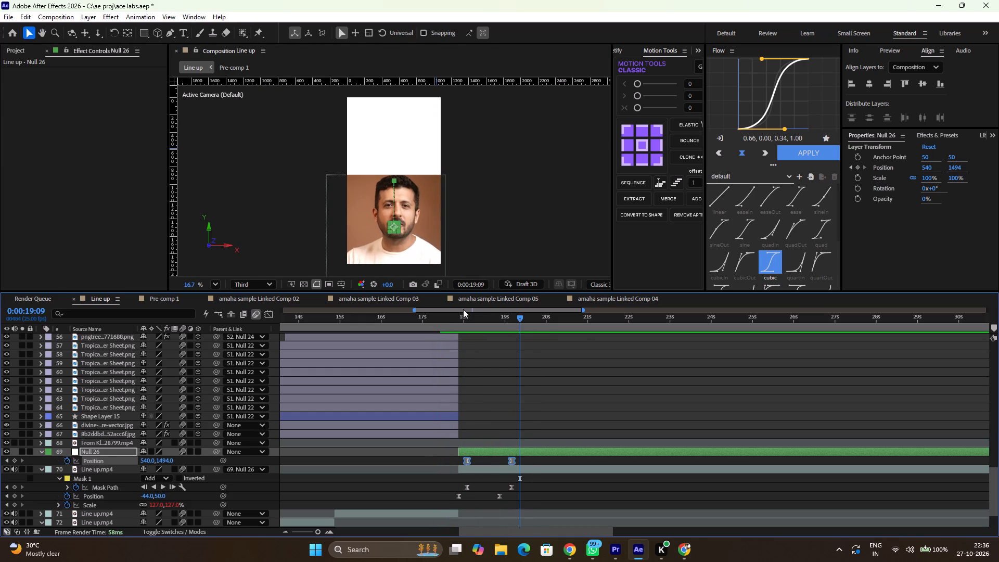
{"action": "left_click", "coordinate": [451, 323]}
{"action": "key", "text": "space"}
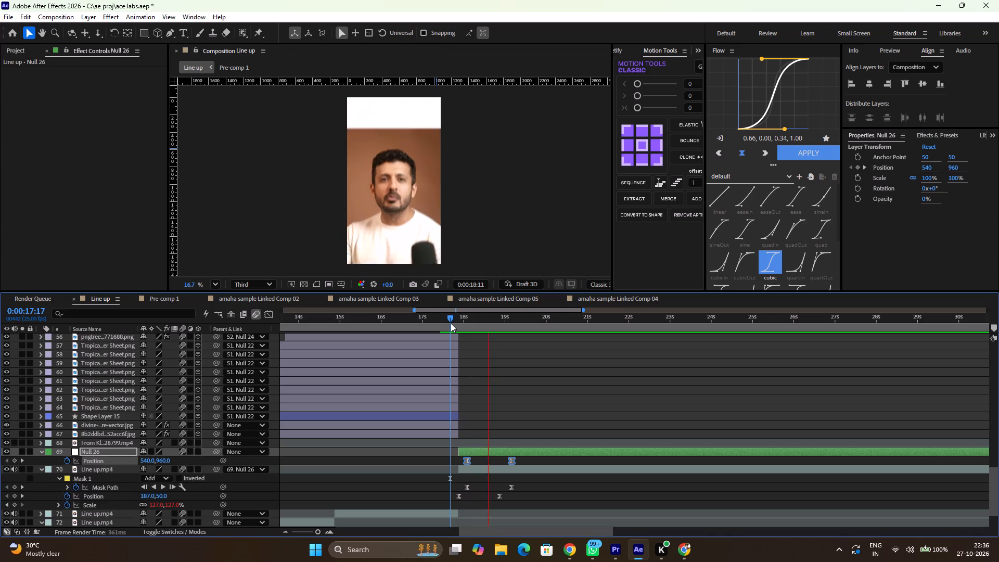
{"action": "key", "text": "space"}
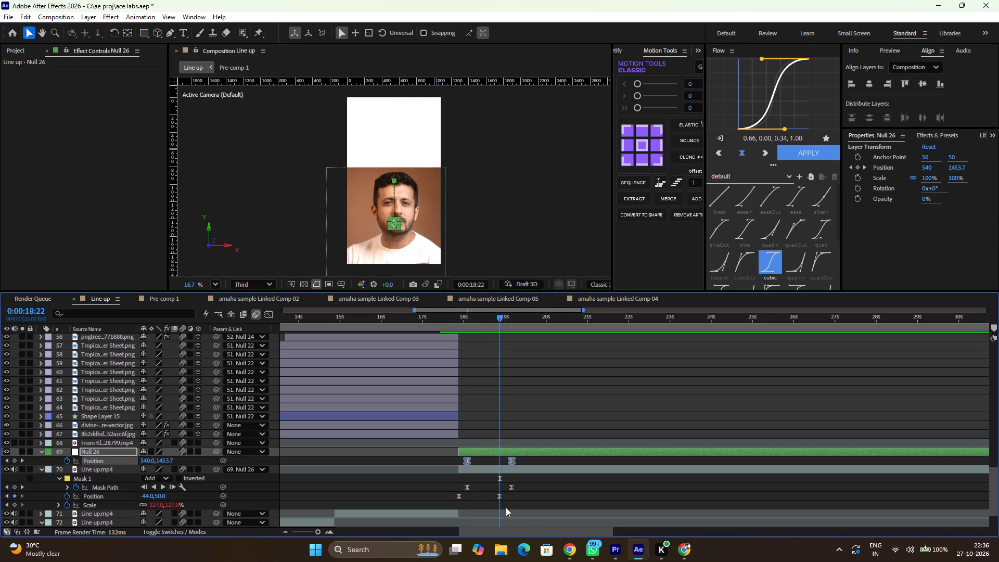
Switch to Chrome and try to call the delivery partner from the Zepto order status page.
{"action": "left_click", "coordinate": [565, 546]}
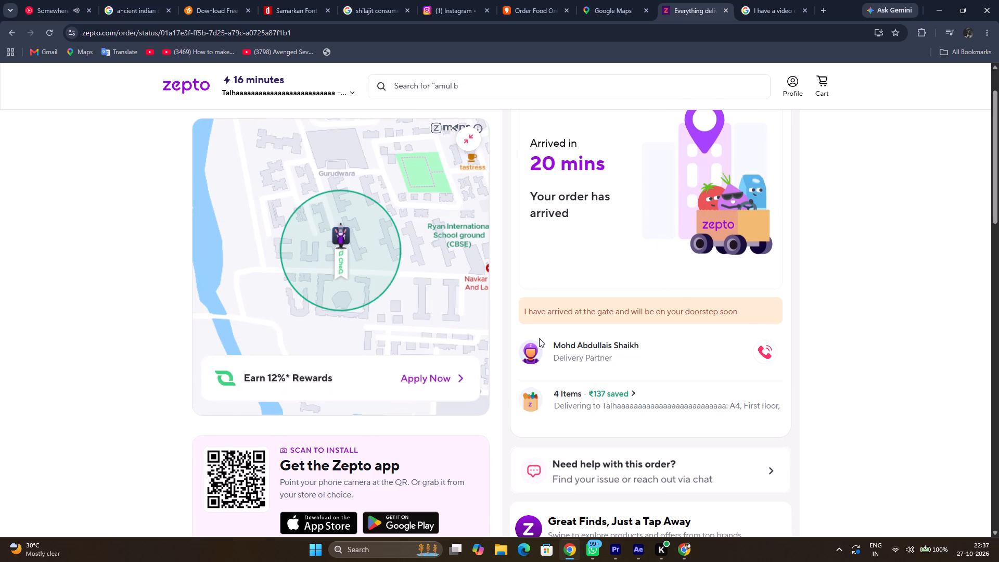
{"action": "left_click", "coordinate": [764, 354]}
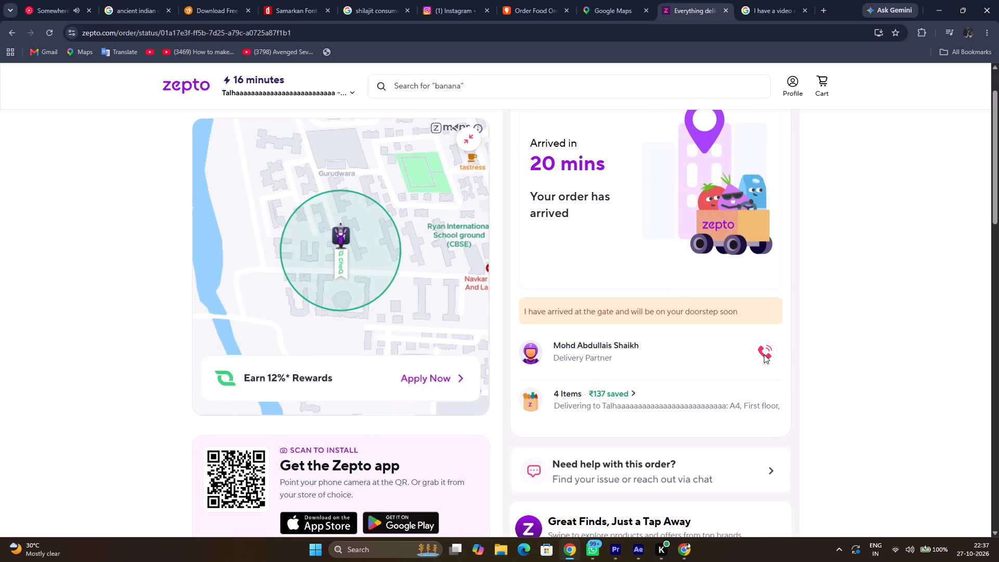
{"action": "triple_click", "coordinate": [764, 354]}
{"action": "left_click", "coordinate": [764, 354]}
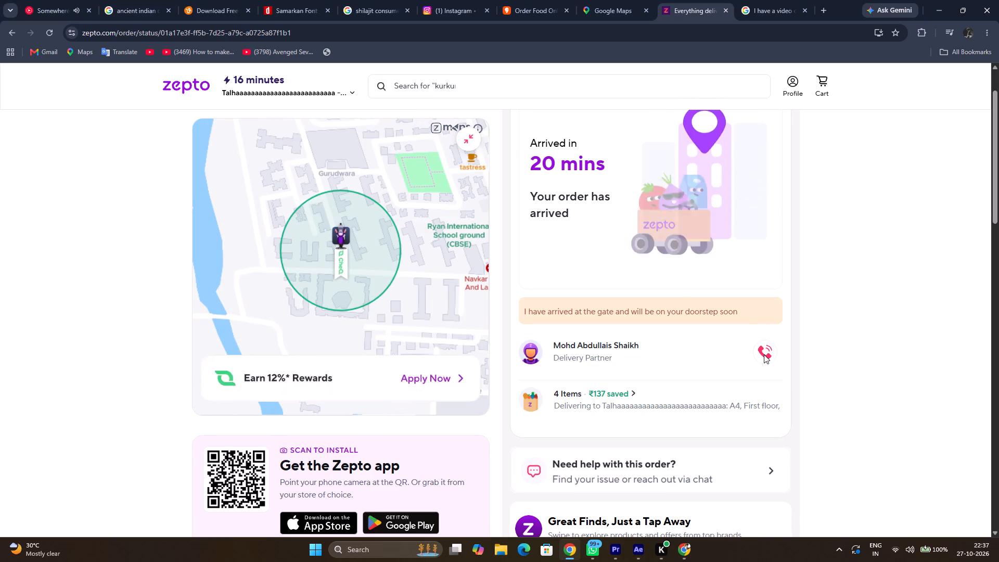